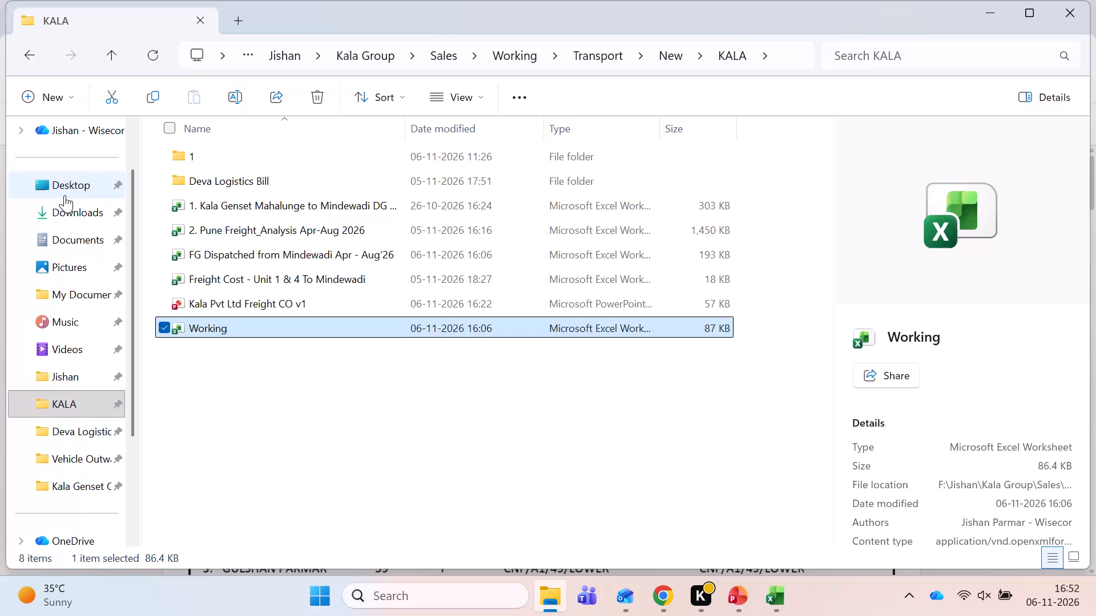
Delete the PDF document listed under Today in the Downloads folder.
left_click(71, 211)
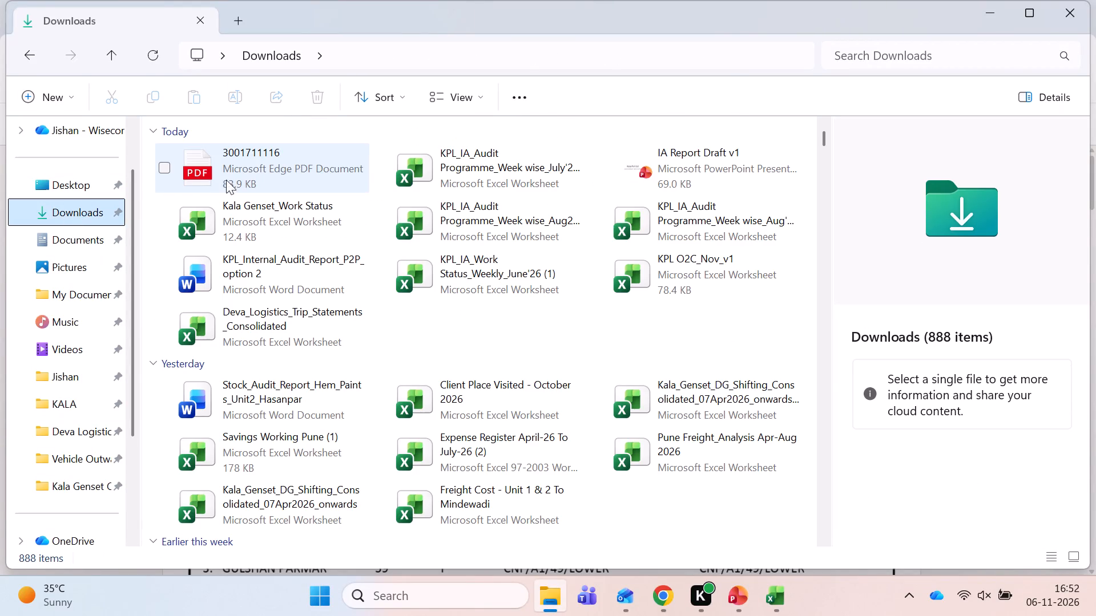
left_click(237, 180)
key("Delete")
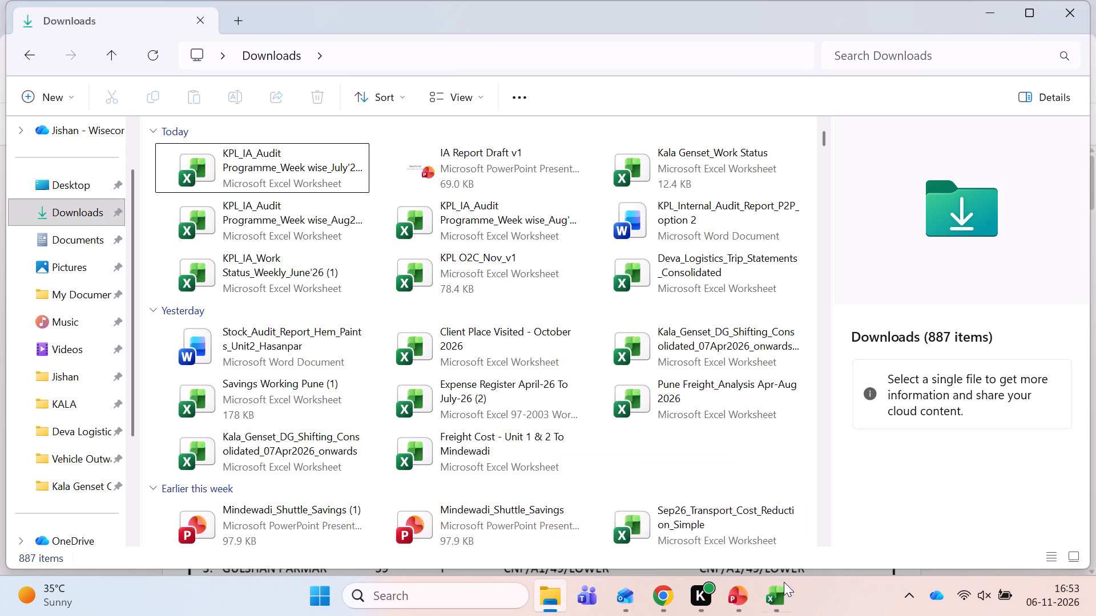
Switch to the Working workbook in Excel and examine the Mindewadi Cost Working, RM Inter Unit Trs and Cost of FG Inter Trs sheets.
left_click(781, 599)
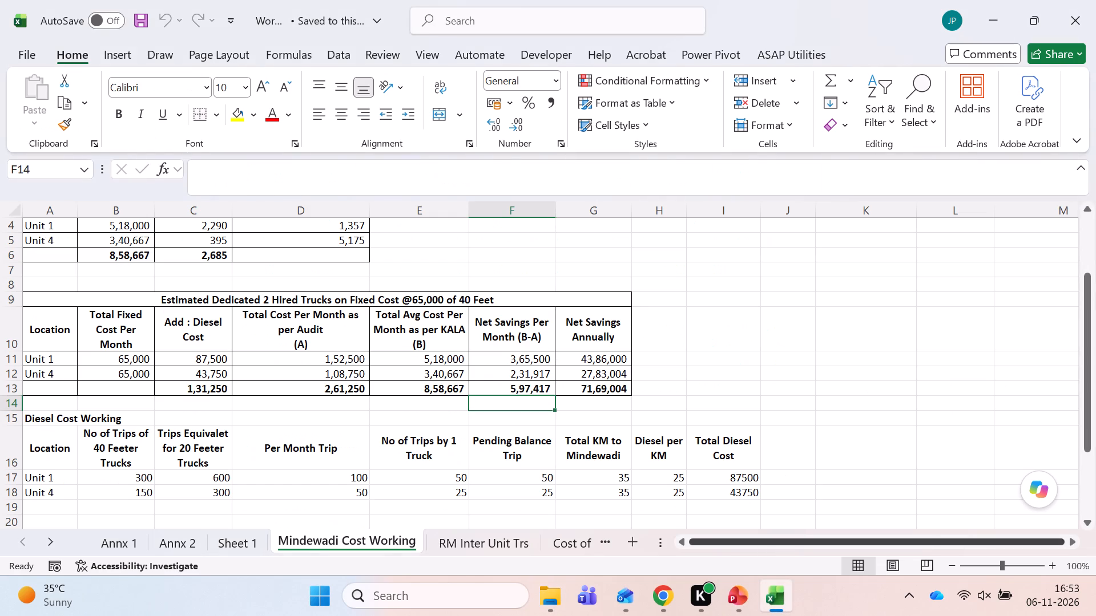
left_click(474, 543)
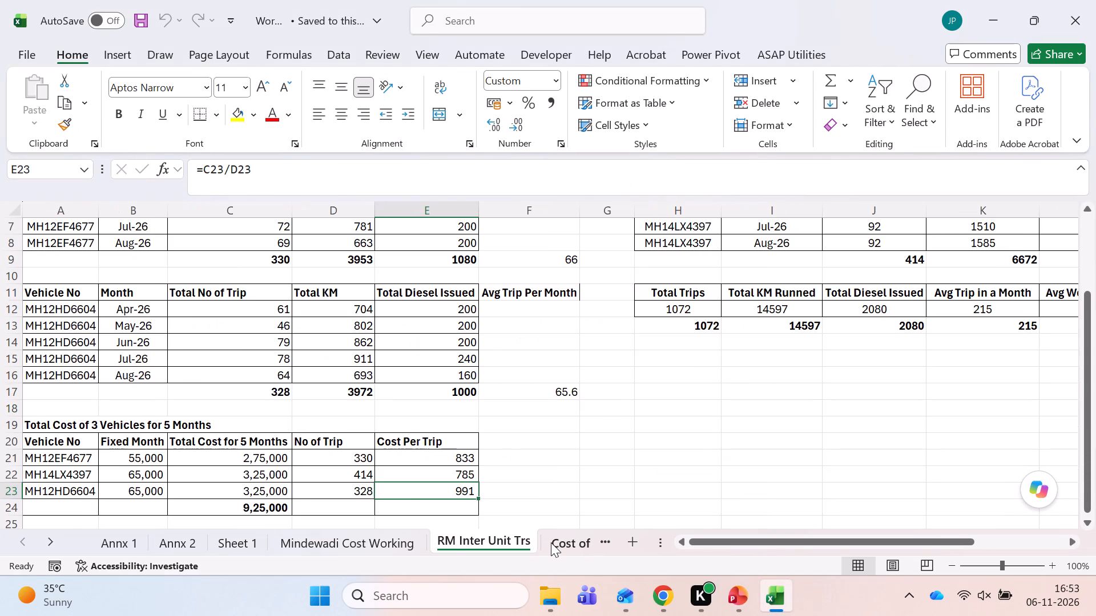
left_click(551, 542)
scroll(349, 456, "down", 1)
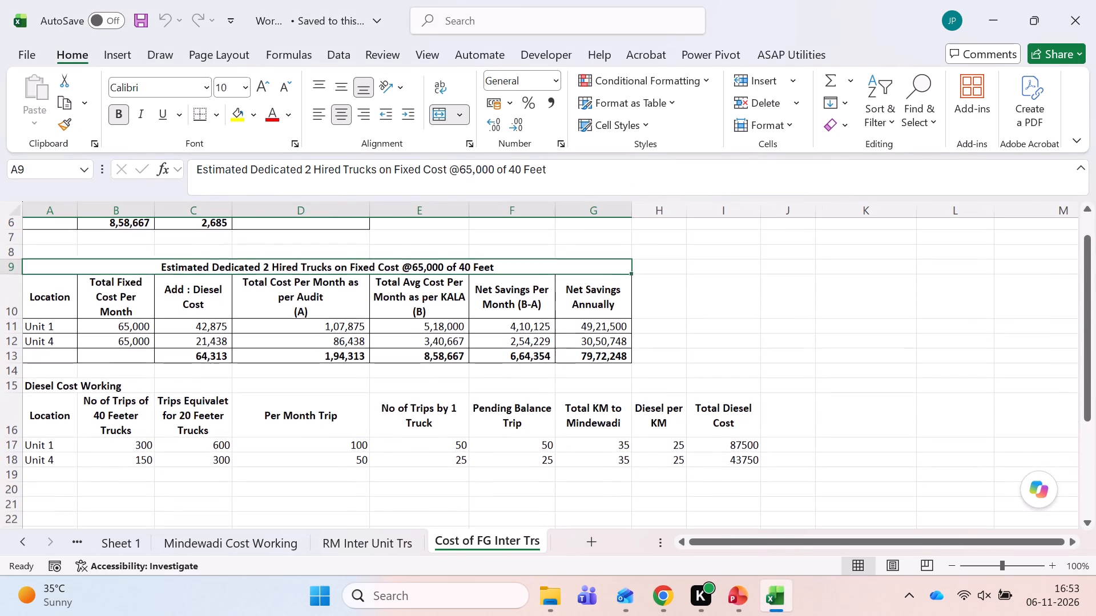
left_click(364, 553)
scroll(313, 482, "down", 1)
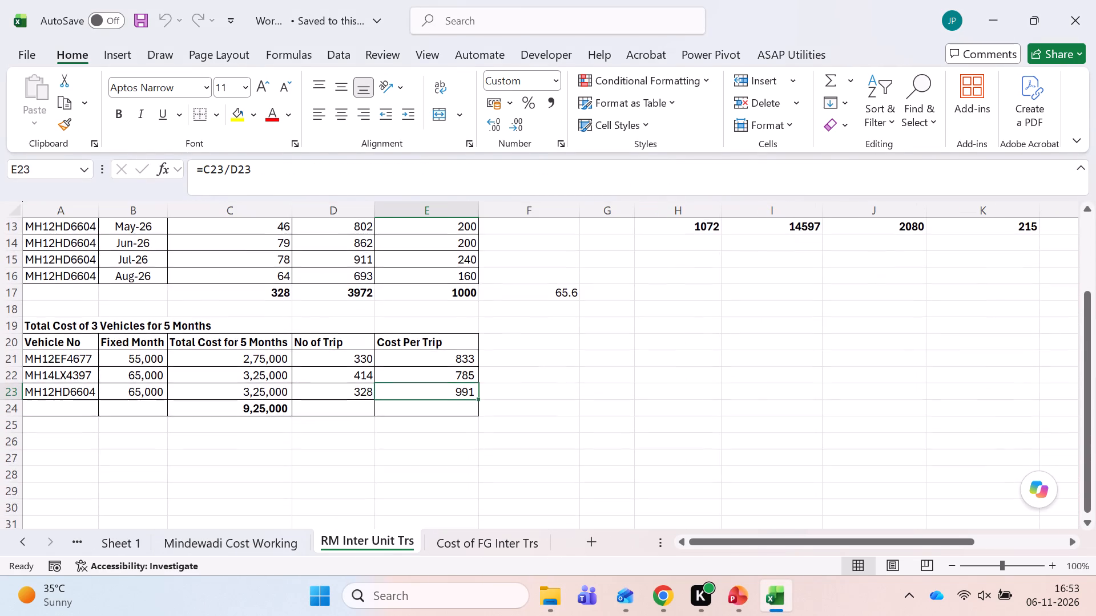
scroll(313, 482, "down", 1)
scroll(313, 482, "up", 3)
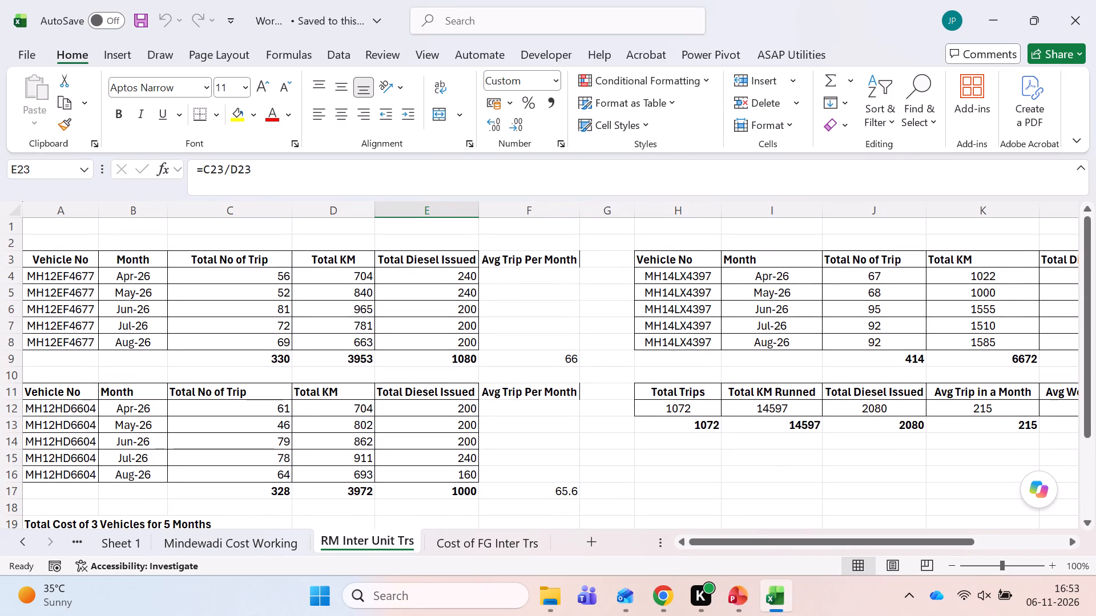
left_click(232, 539)
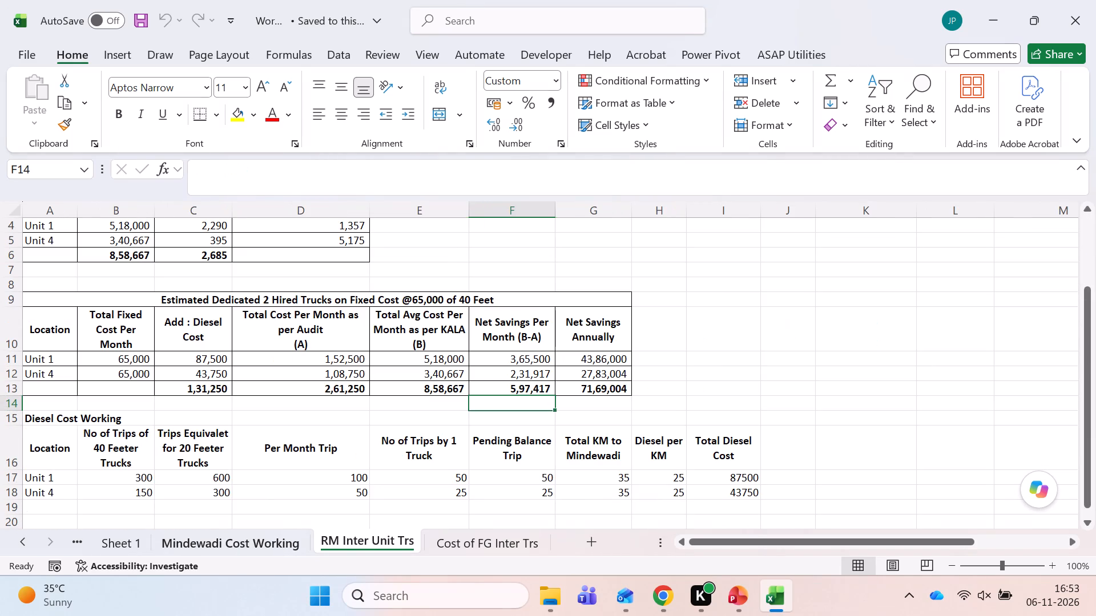
Examine Sheet 1, Annx 2 and Annx 1, ending on the truck and diesel cost tables in Mindewadi Cost Working.
left_click(127, 536)
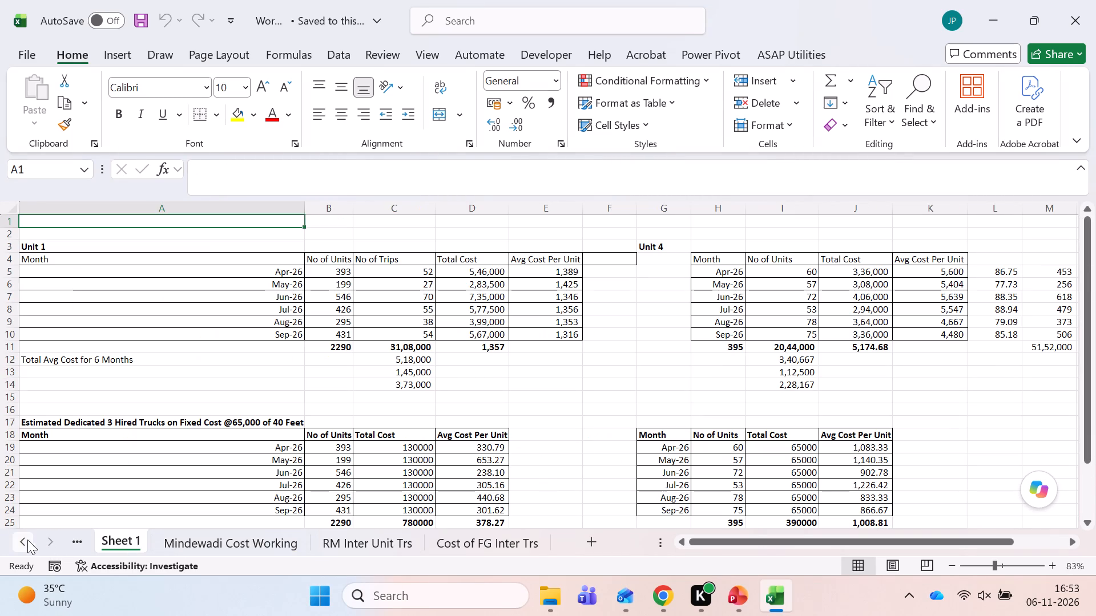
double_click(25, 540)
left_click(170, 539)
scroll(162, 474, "down", 1)
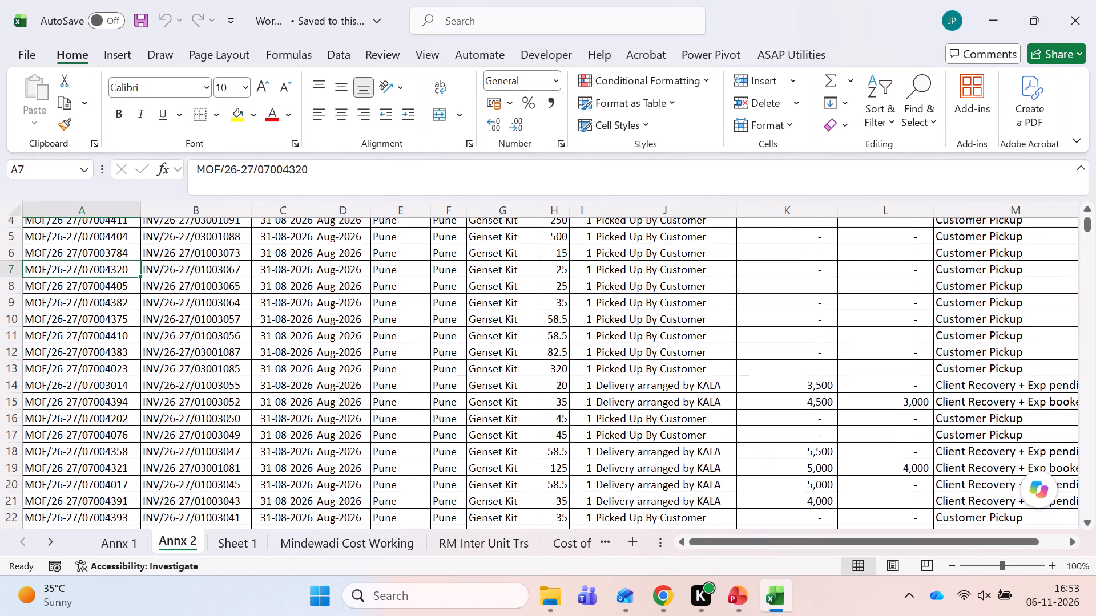
left_click(128, 538)
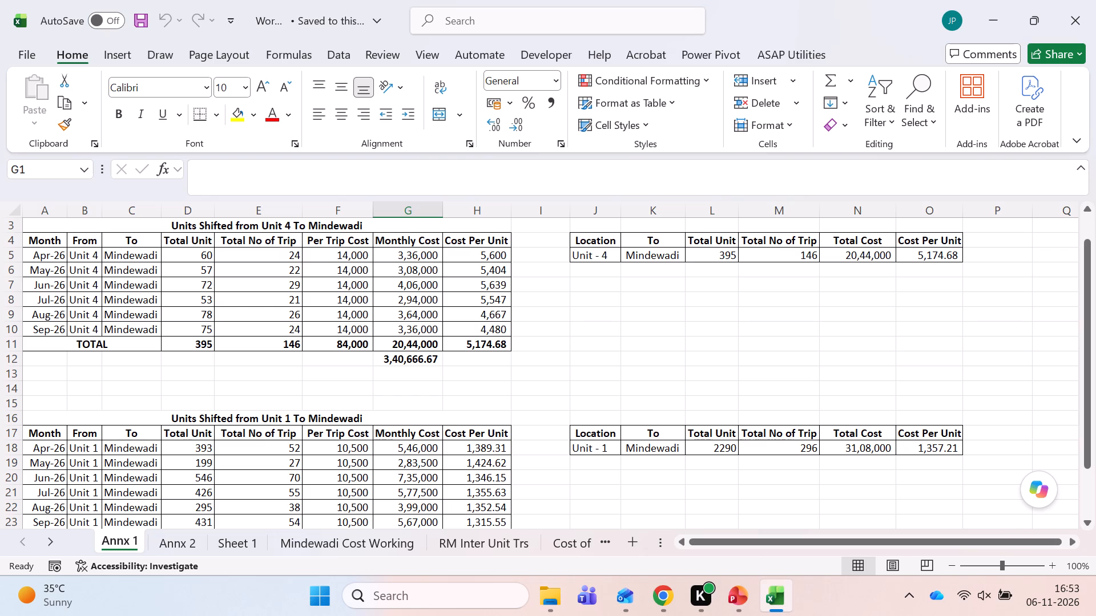
left_click(196, 540)
left_click(241, 549)
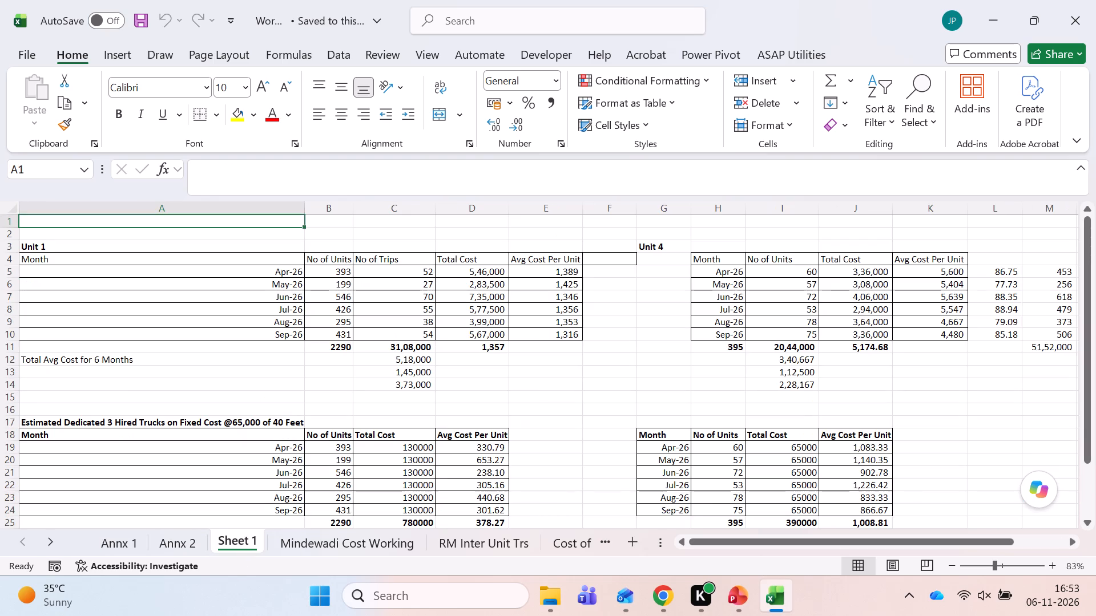
scroll(366, 465, "down", 1)
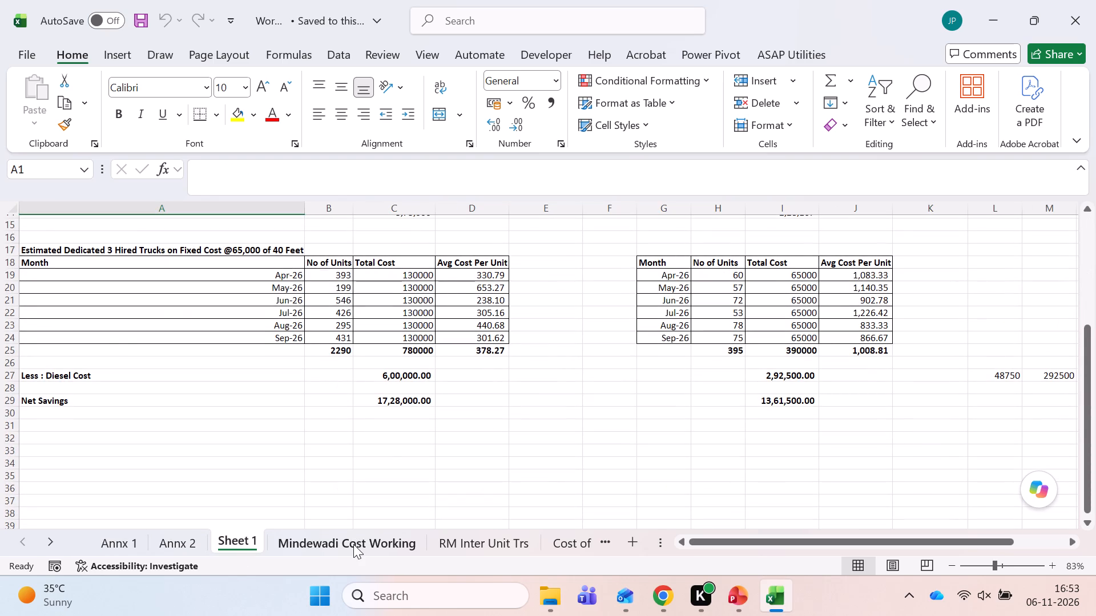
left_click(353, 544)
scroll(437, 429, "down", 1)
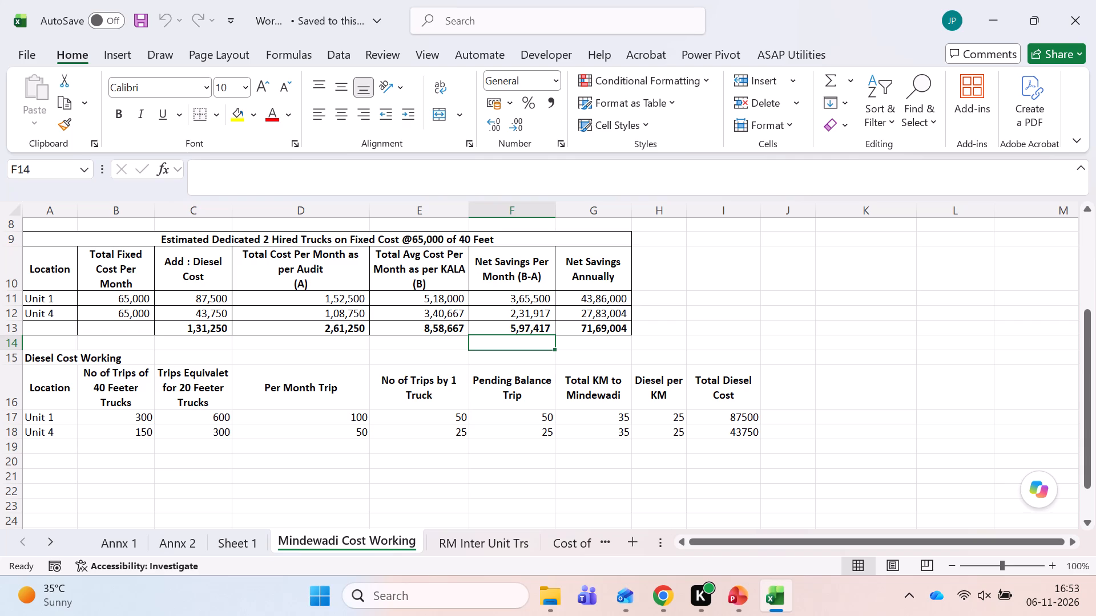
Compare the three-vehicle cost tables in RM Inter Unit Trs with the transfer and savings tables in Cost of FG Inter Trs.
left_click(776, 601)
left_click(776, 601)
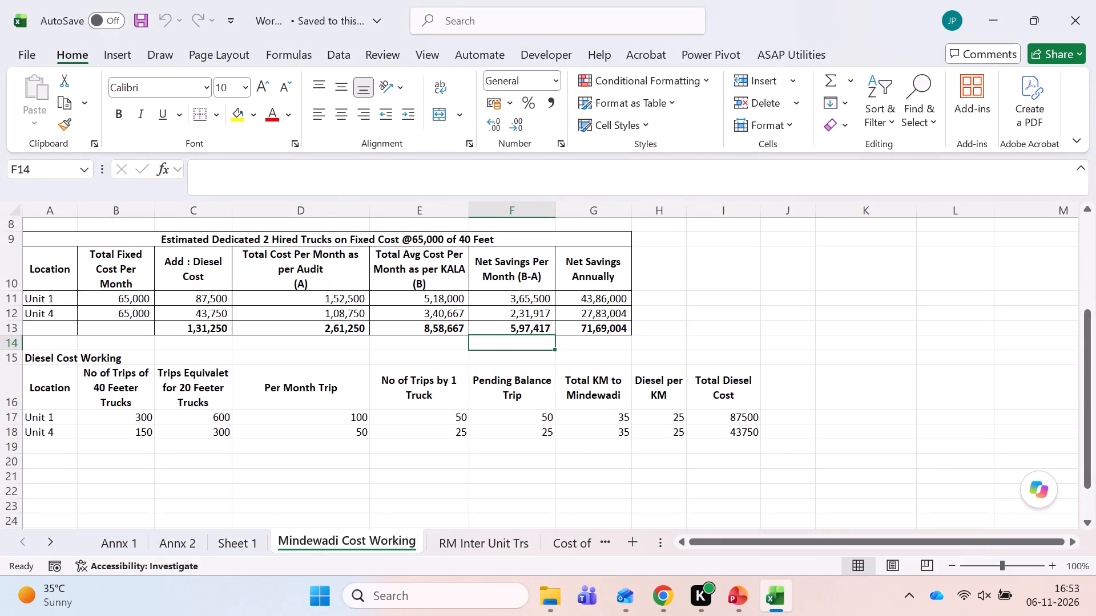
left_click(483, 547)
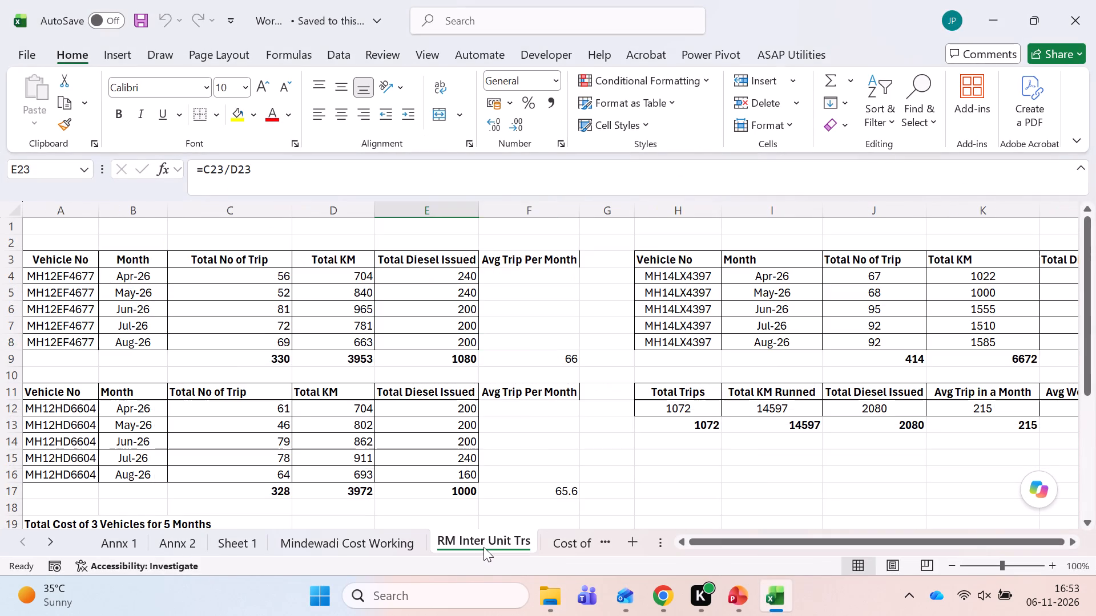
scroll(377, 443, "down", 1)
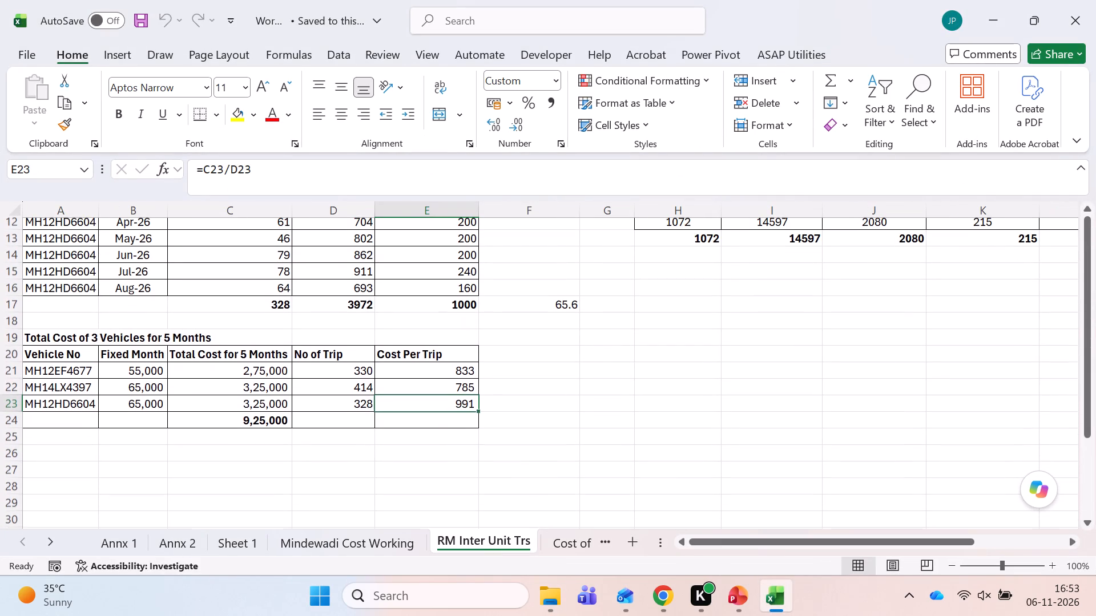
scroll(377, 443, "down", 1)
left_click(249, 416)
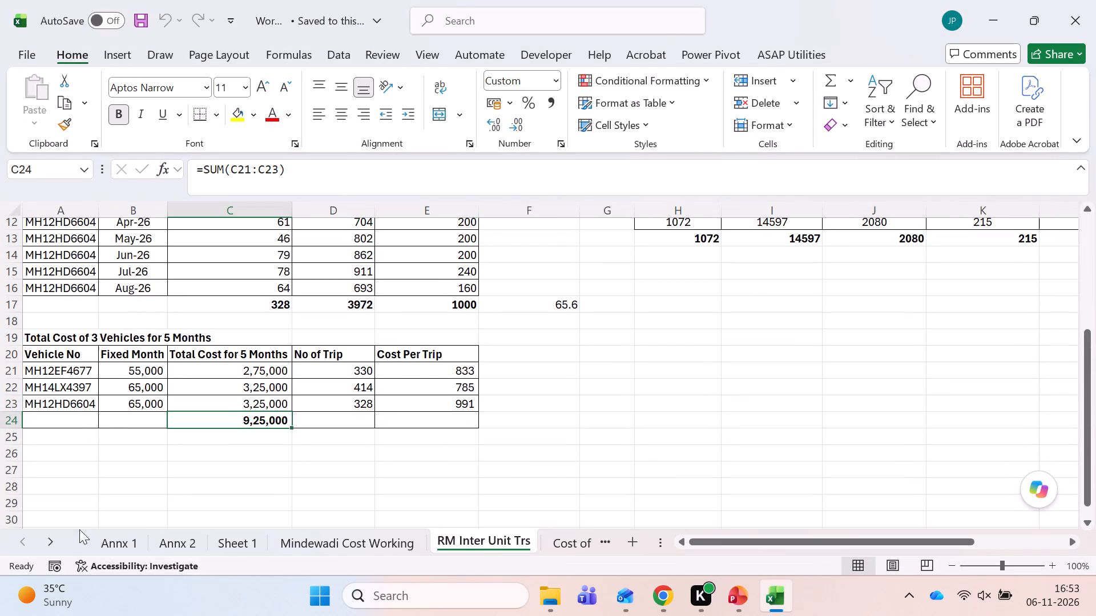
triple_click(55, 541)
left_click(459, 543)
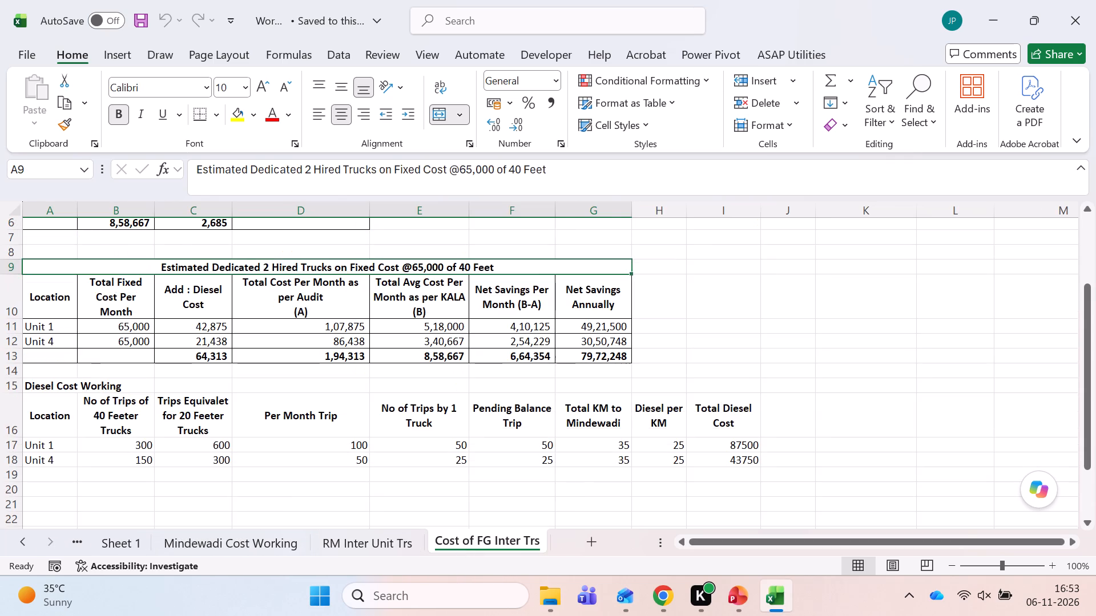
scroll(390, 363, "up", 2)
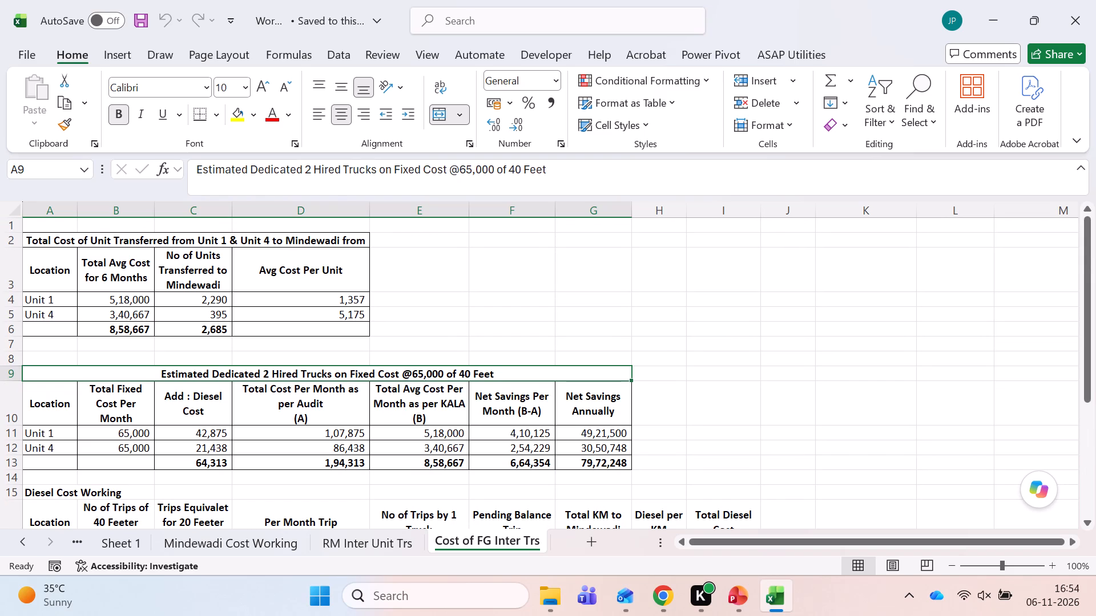
scroll(390, 363, "down", 1)
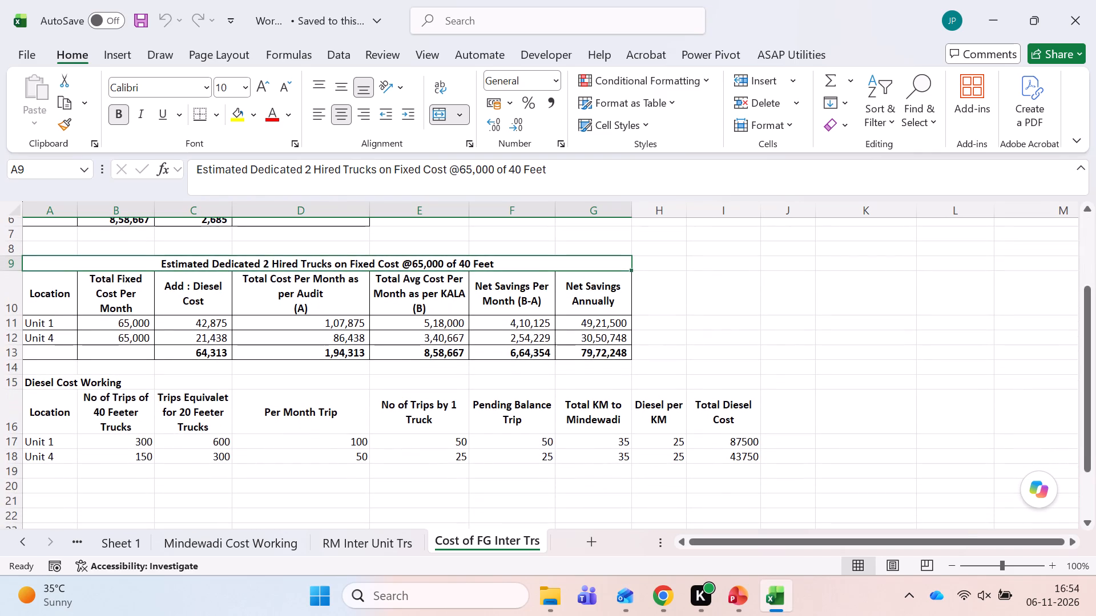
left_click(366, 542)
scroll(416, 471, "up", 1)
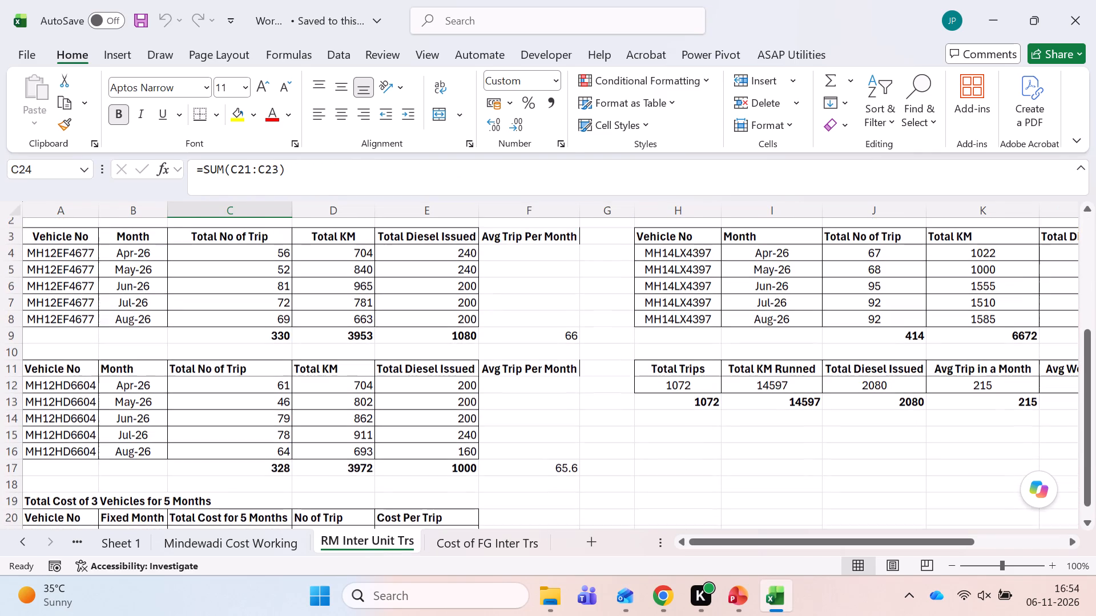
scroll(416, 471, "down", 1)
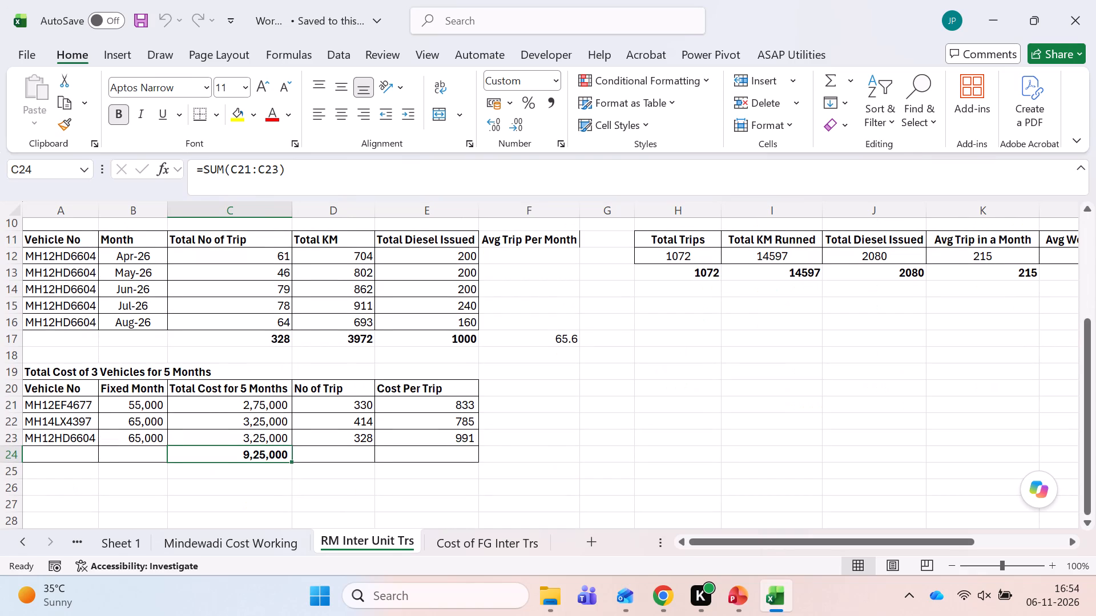
Open the Annexure workbook from the desktop, examine the cost tables on Sheet 1 and Sheet1, and close the workbook.
left_click(569, 606)
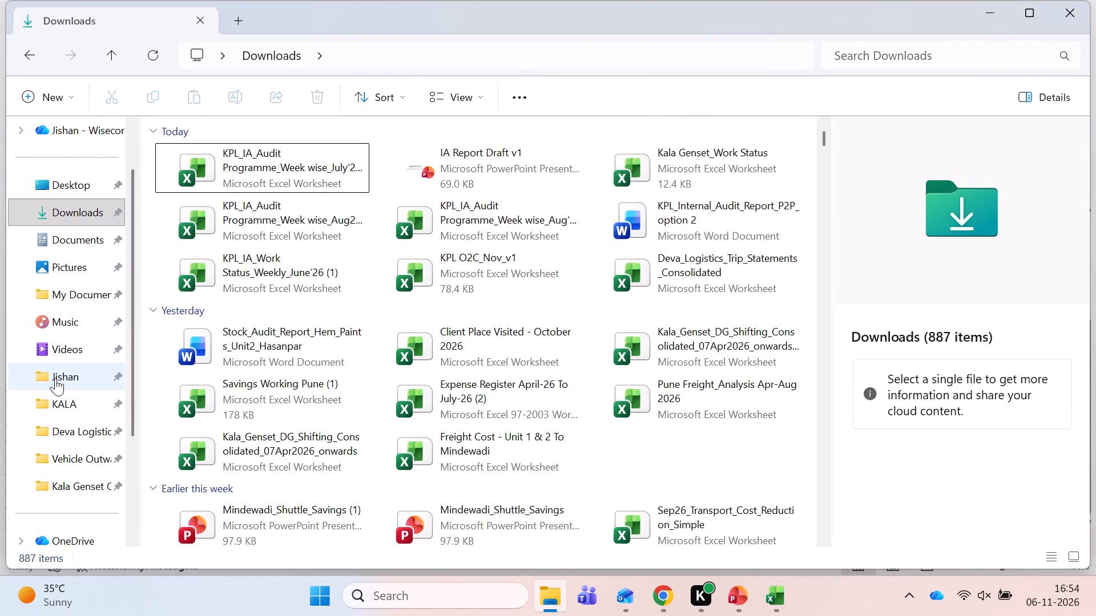
key("super+d")
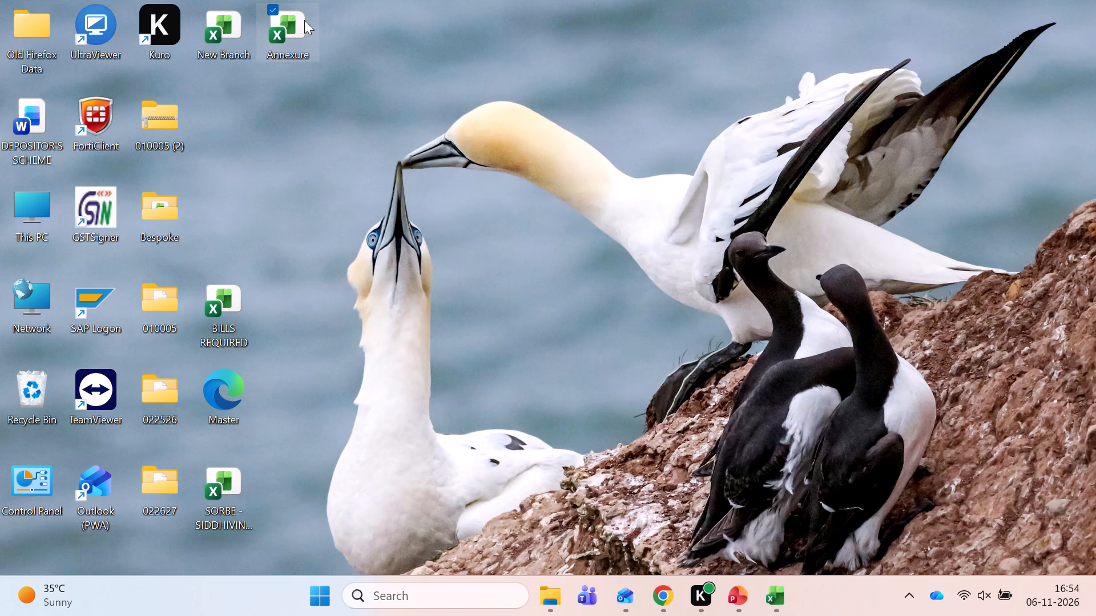
double_click(304, 20)
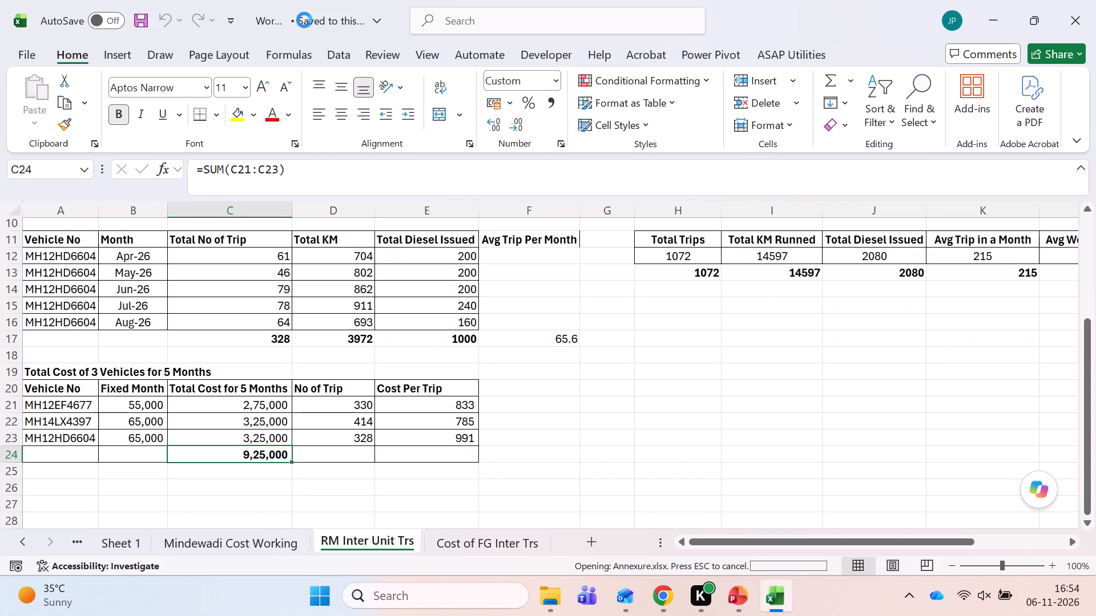
key("ctrl+Page_Down")
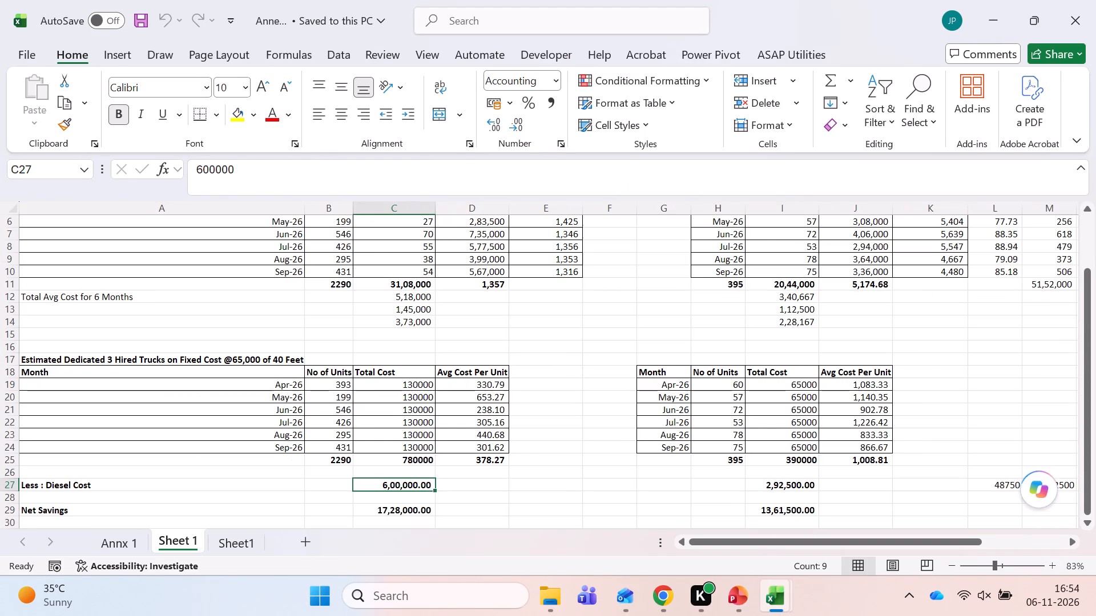
key("ctrl+Page_Down")
scroll(321, 245, "up", 1)
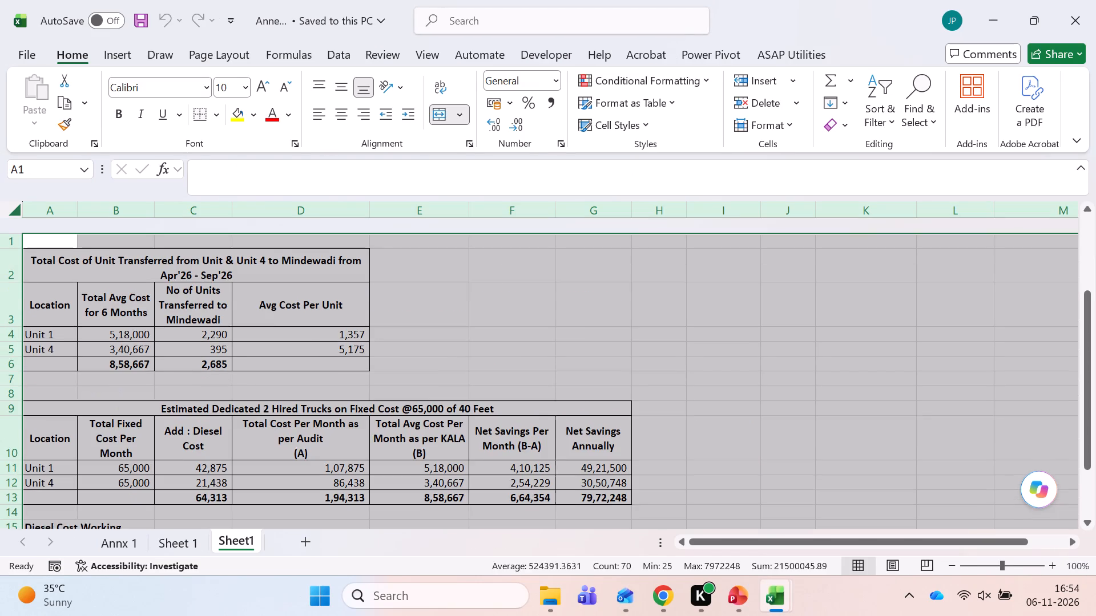
scroll(321, 245, "up", 1)
left_click(1084, 0)
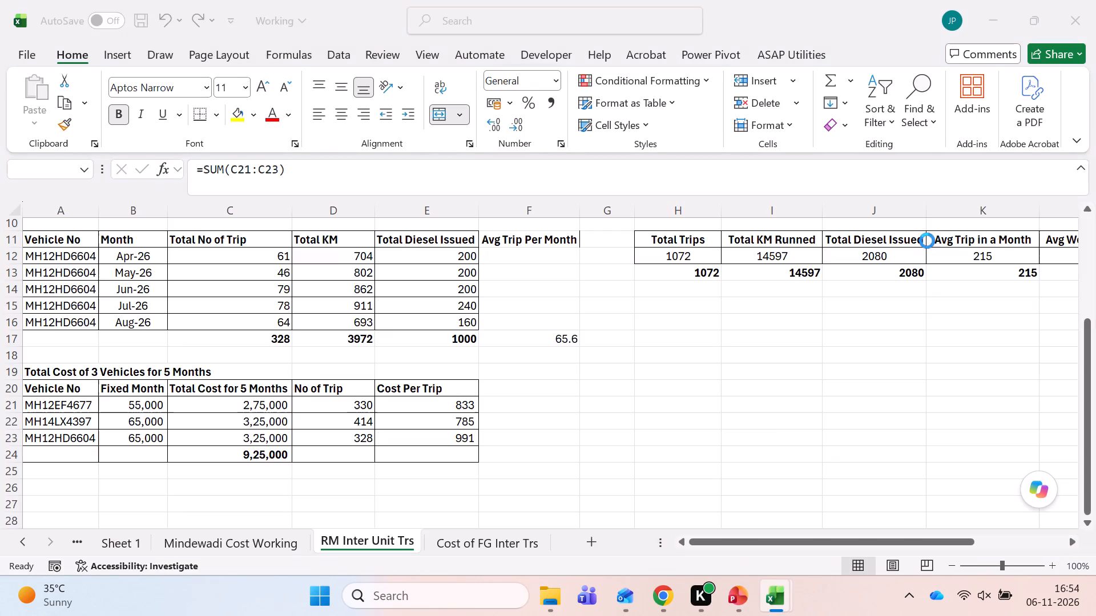
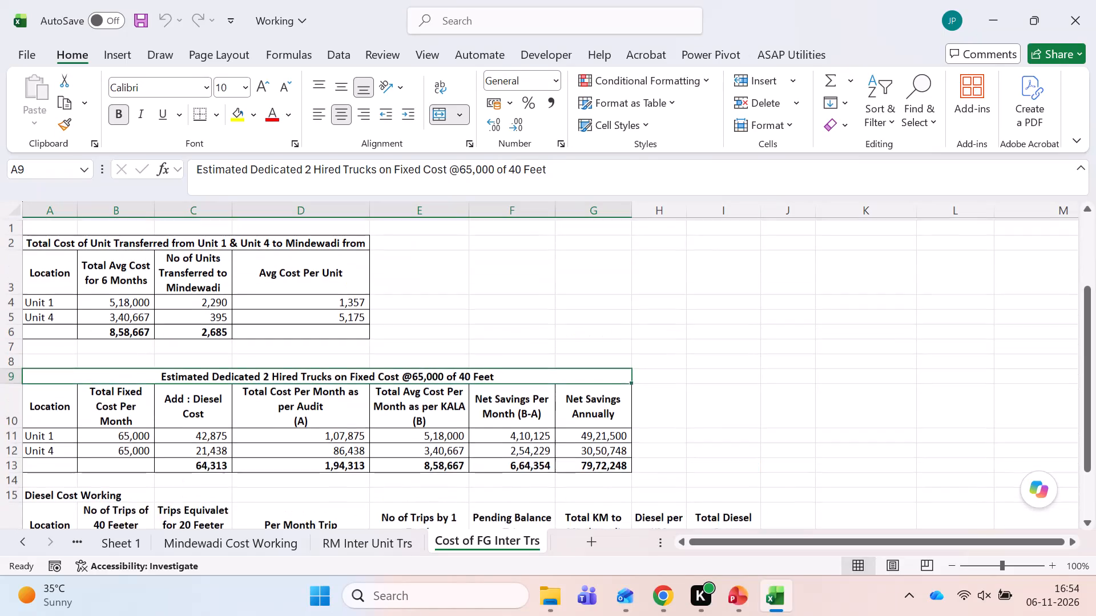
scroll(540, 508, "down", 1)
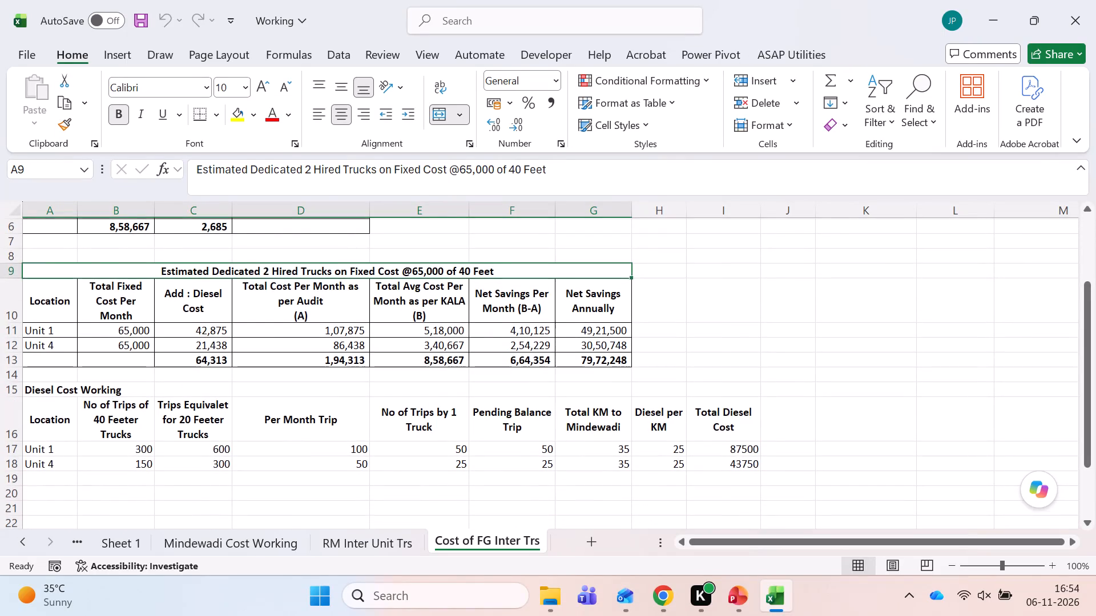
key("ctrl+Page_Up")
scroll(540, 508, "up", 2)
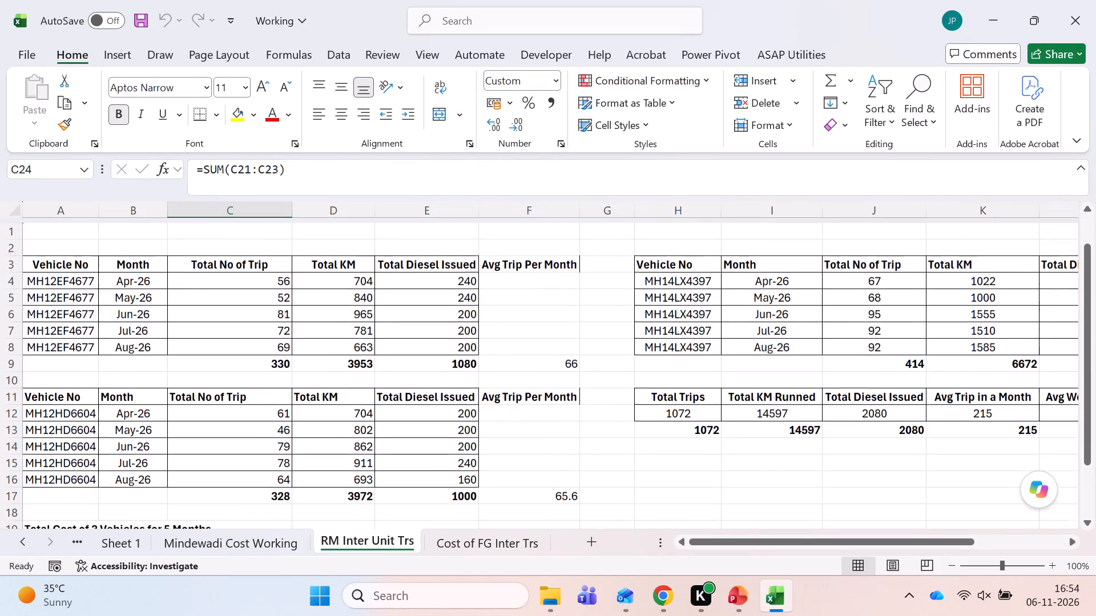
left_click(539, 348)
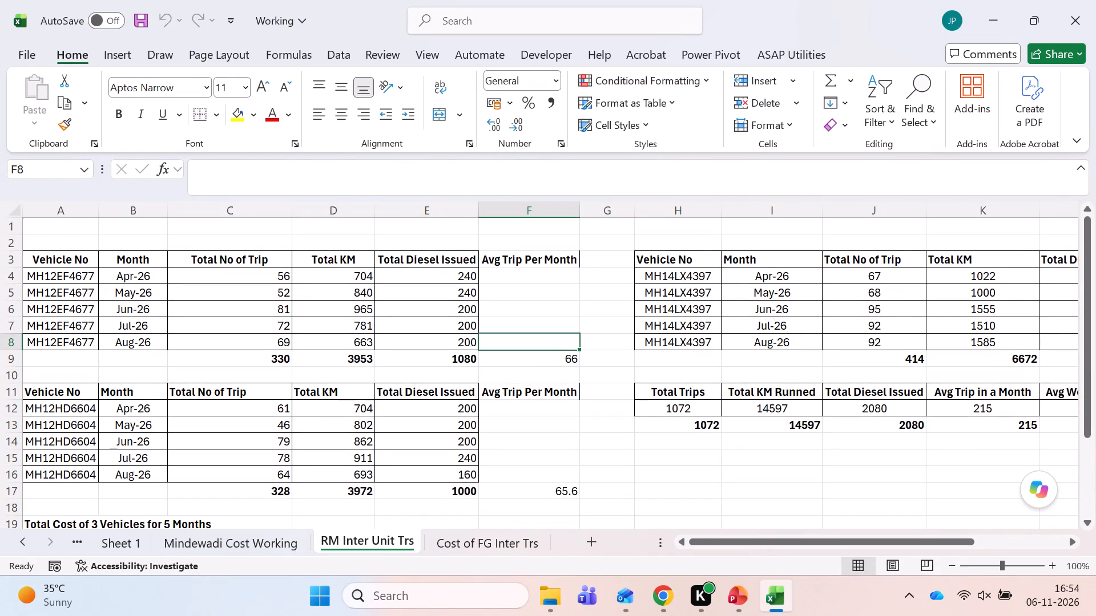
key("Down")
key("ctrl+b")
key("ctrl+Down")
key("ctrl+Down")
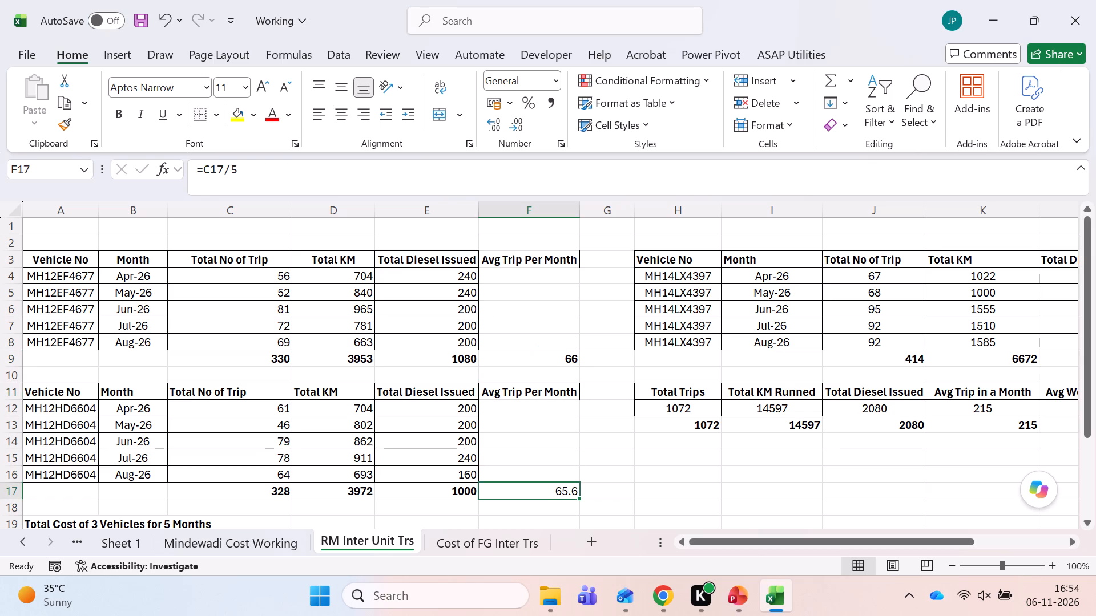
key("ctrl+b")
key("Right")
key("Right")
key("Right")
key("Right")
key("Right")
key("Right")
key("Right")
key("Right")
key("Right")
key("Right")
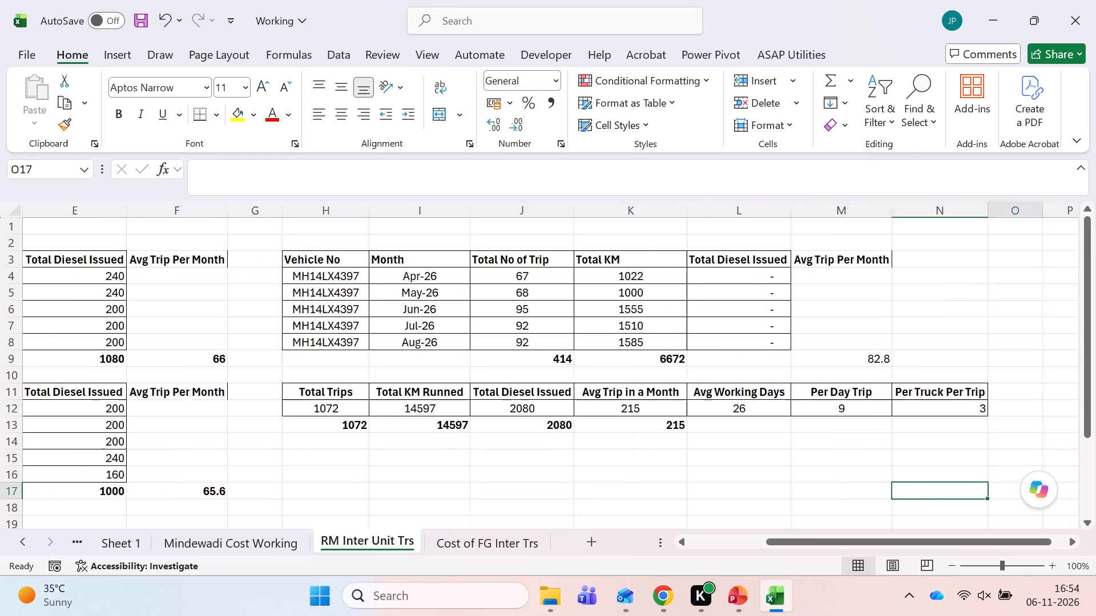
key("Left")
key("Left")
key("Left")
key("ctrl+Up")
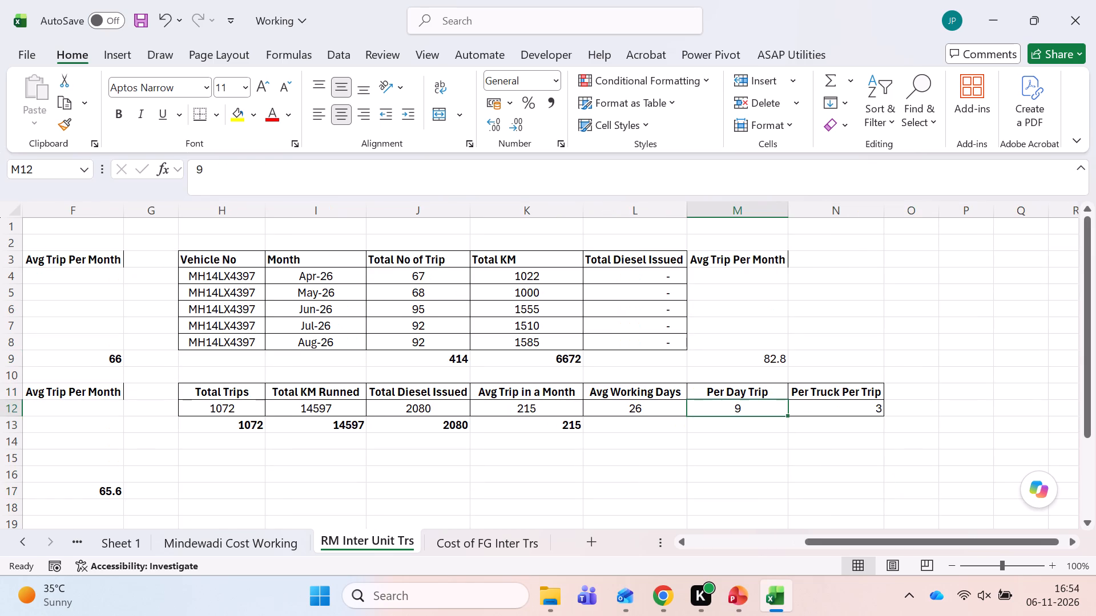
key("ctrl+Up")
key("ctrl+Up")
key("ctrl+b")
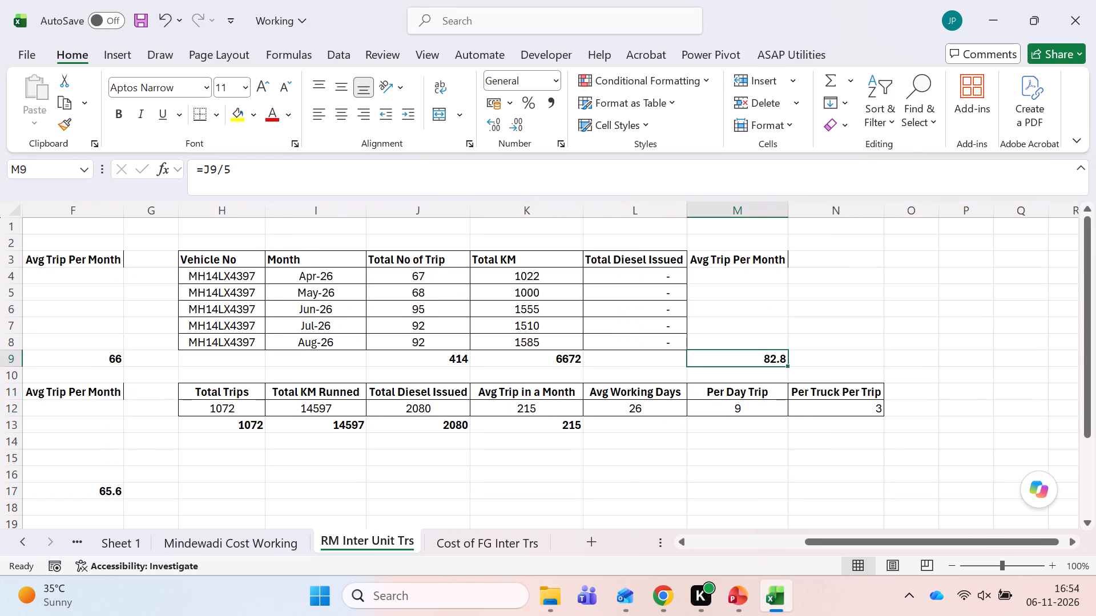
Return to the first column of row 9 and save the Working workbook.
key("ctrl+Left")
key("ctrl+Left")
key("ctrl+Left")
key("ctrl+Left")
key("ctrl+Left")
key("ctrl+Left")
key("ctrl+Left")
key("ctrl+Left")
key("ctrl+Left")
key("ctrl+Left")
key("ctrl+Left")
key("ctrl+Left")
key("ctrl+Left")
key("ctrl+Left")
key("ctrl+Left")
key("ctrl+Left")
key("ctrl+Left")
key("ctrl+Left")
key("ctrl+Left")
key("ctrl+Left")
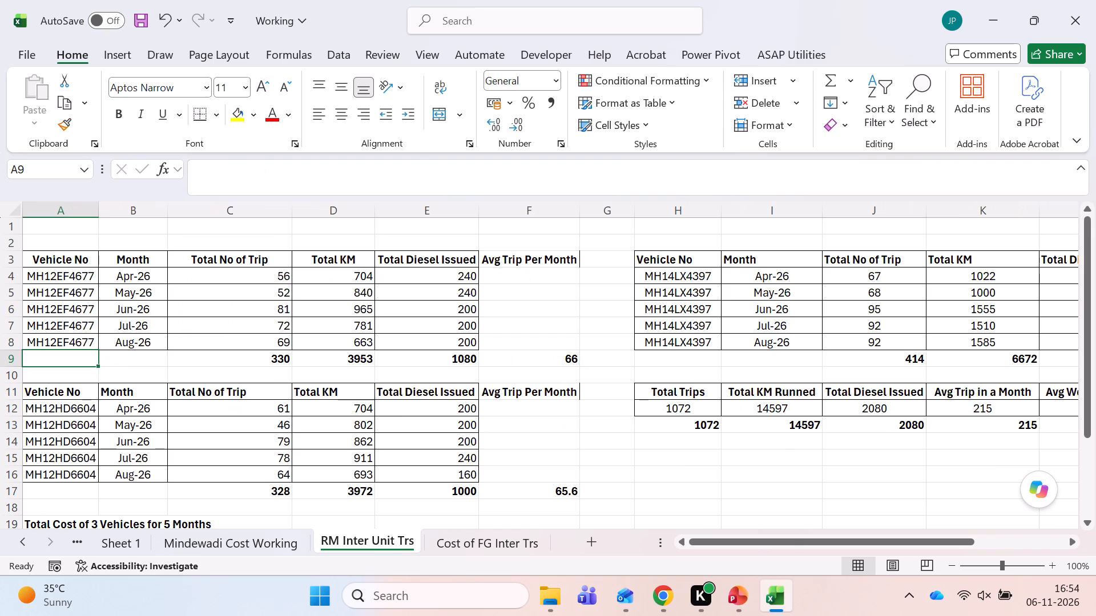
key("ctrl+s")
Examine the Total Cost of 3 Vehicles for 5 Months table in RM Inter Unit Trs.
key("Down")
key("Down")
key("Down")
key("Down")
key("Down")
key("Down")
key("Down")
key("Down")
key("Down")
key("Down")
key("Down")
key("Down")
key("Down")
key("Down")
key("Down")
key("Down")
key("Down")
key("Down")
key("Down")
key("Down")
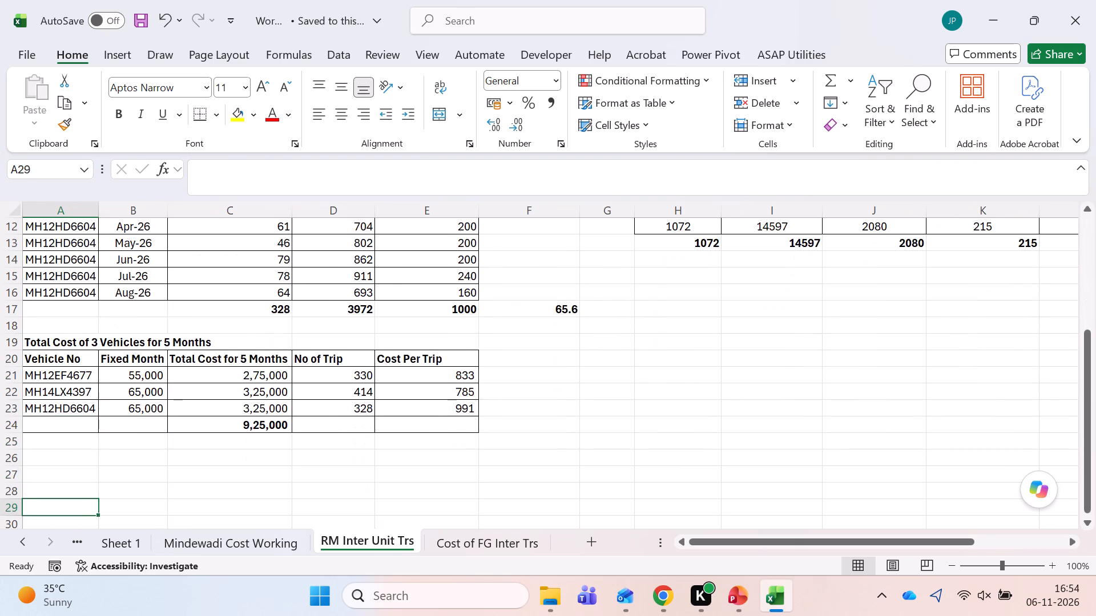
key("Down")
key("Down")
key("Up")
key("Up")
key("Up")
key("Up")
key("Up")
key("Up")
key("Up")
key("Up")
key("Up")
key("Up")
key("Up")
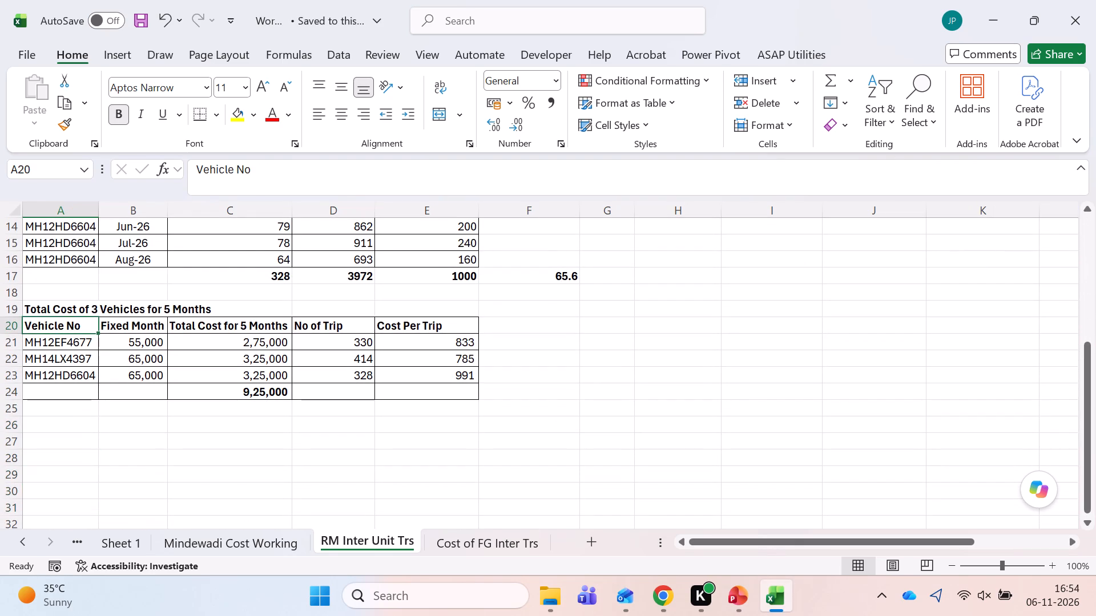
key("Down")
key("Down")
key("Down")
key("Down")
key("Down")
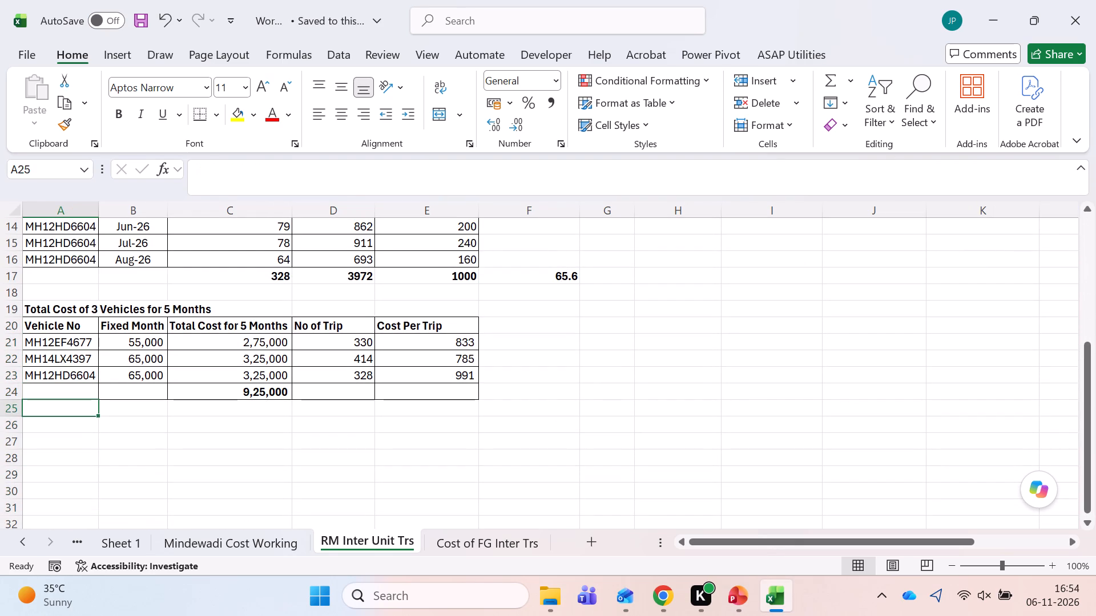
Examine the transfer cost and savings tables in Mindewadi Cost Working, and the Unit 1 and Unit 4 monthly tables in Sheet 1.
key("ctrl+Page_Up")
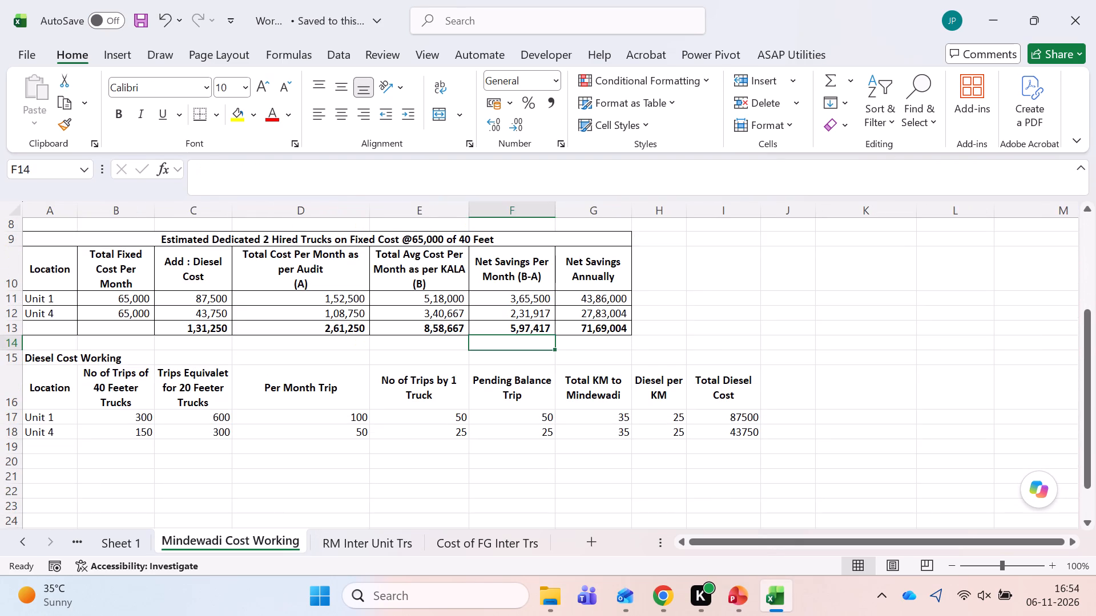
key("ctrl+Up")
key("ctrl+Up")
key("ctrl+Up")
key("ctrl+Up")
key("ctrl+Up")
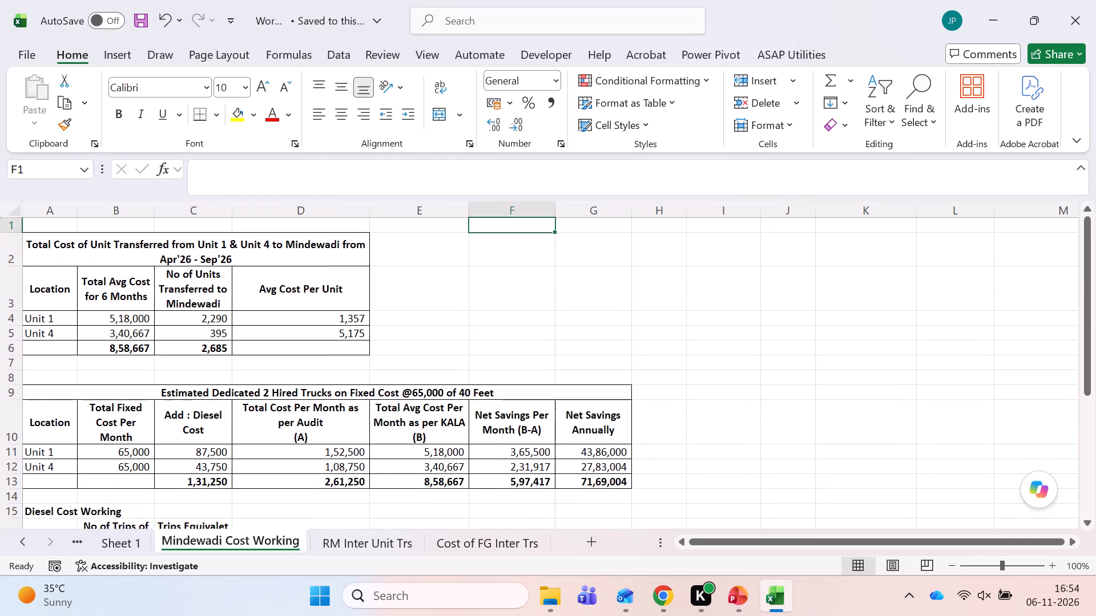
key("Down")
key("Down")
key("ctrl+Left")
key("ctrl+Left")
key("ctrl+Left")
key("ctrl+Down")
key("ctrl+Down")
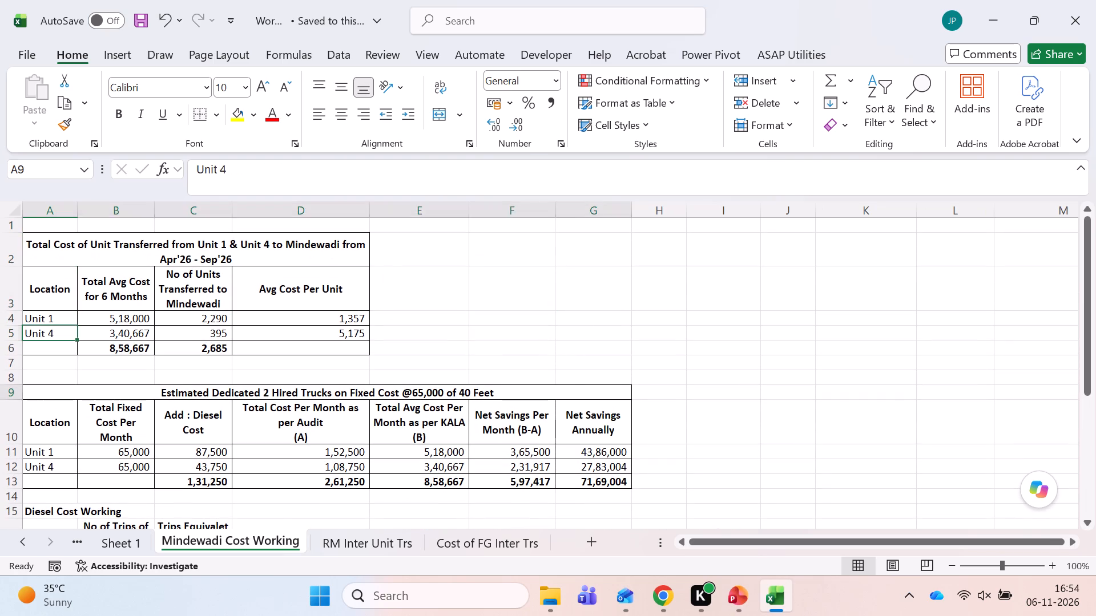
key("ctrl+Down")
key("ctrl+Down")
key("ctrl+Down")
key("ctrl+Page_Up")
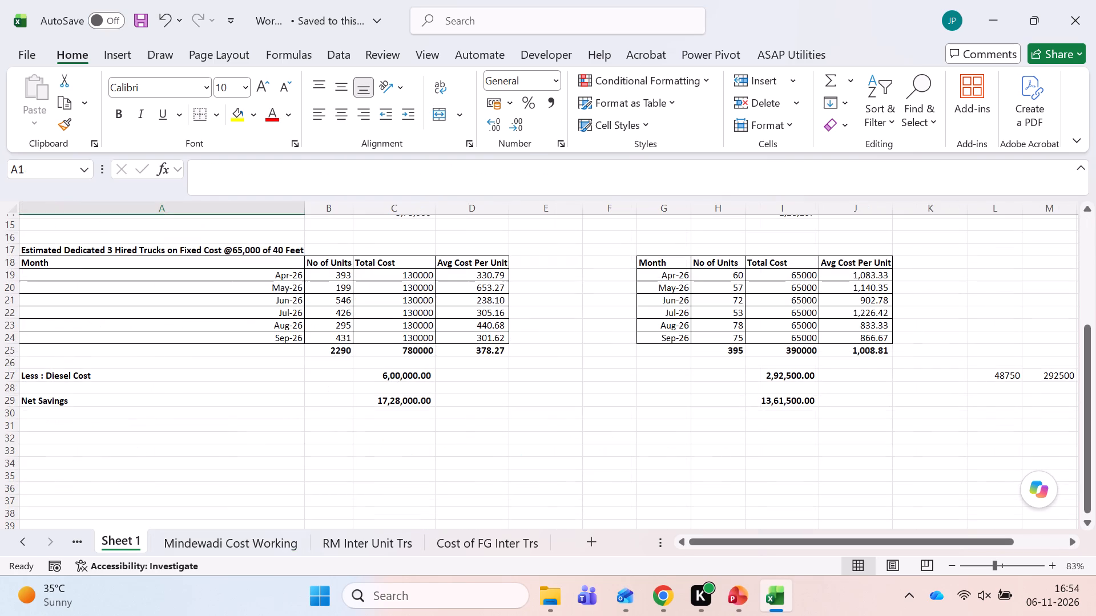
key("ctrl+Up")
key("ctrl+Up")
key("ctrl+Up")
key("ctrl+Left")
key("ctrl+Left")
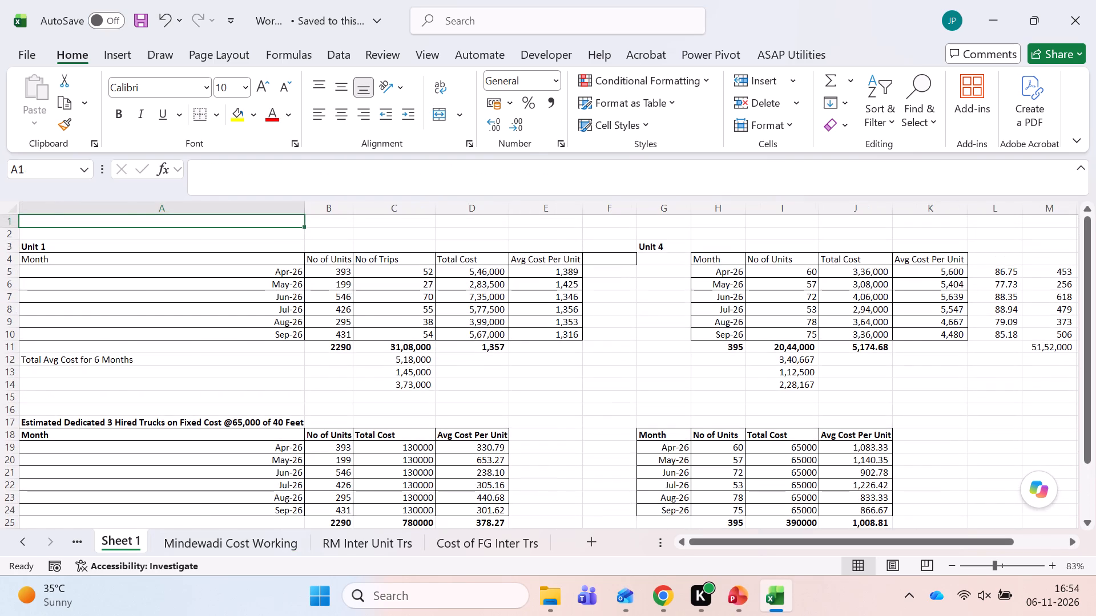
Examine the invoice list in Annx 2 and the Unit 4 and Unit 1 shifting tables in Annx 1.
key("ctrl+Page_Up")
key("ctrl+Up")
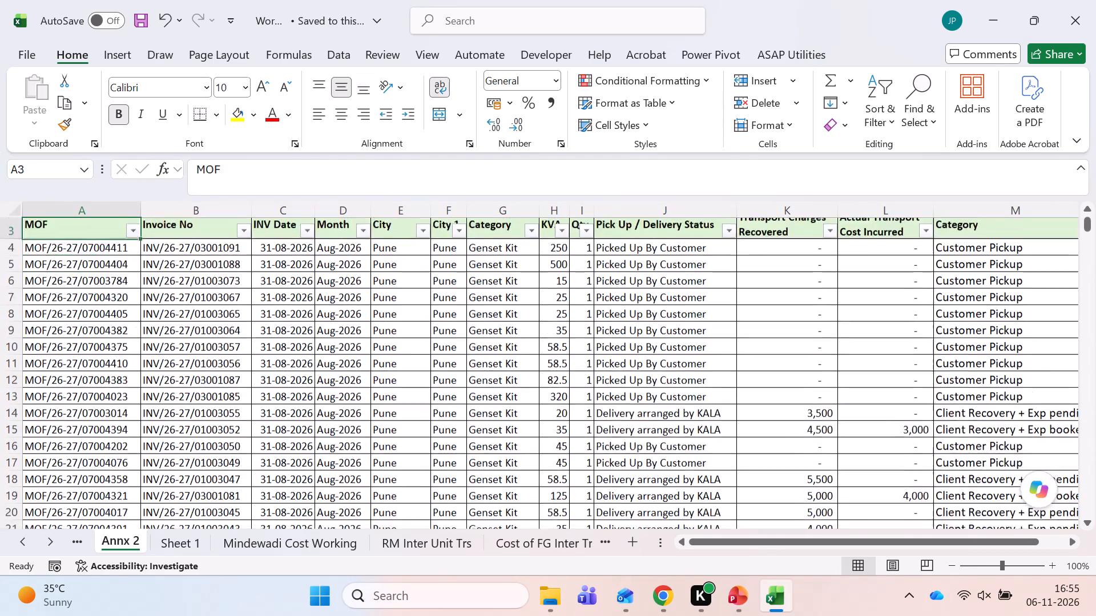
key("ctrl+Up")
key("ctrl+Left")
key("ctrl+Left")
key("ctrl+Page_Up")
key("ctrl+Left")
key("ctrl+Left")
key("ctrl+Down")
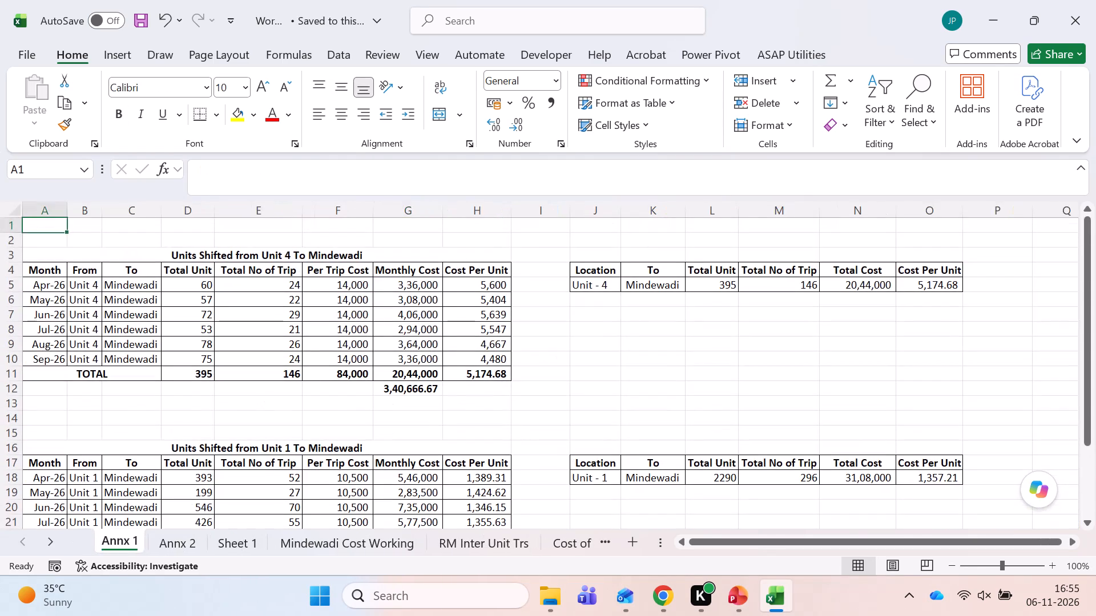
key("ctrl+Down")
key("ctrl+Down")
key("ctrl+Down")
key("ctrl+Down")
key("ctrl+Down")
key("ctrl+Up")
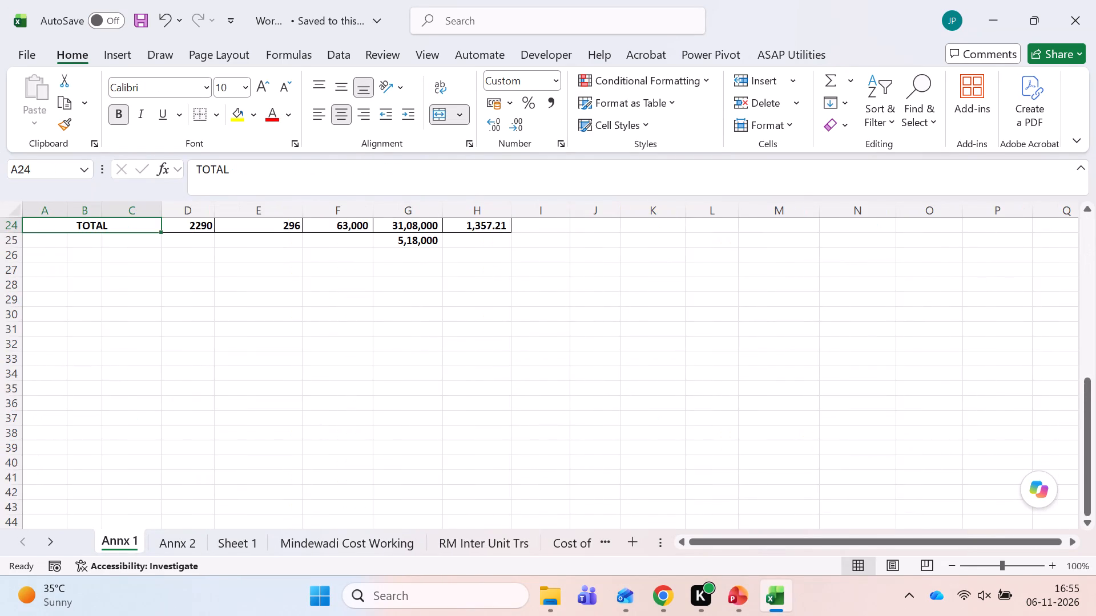
key("ctrl+Up")
key("ctrl+Up")
key("ctrl+Up")
Go forward through the sheets from Annx 2, reviewing the cost tables up to Cost of FG Inter Trs.
key("ctrl+Page_Down")
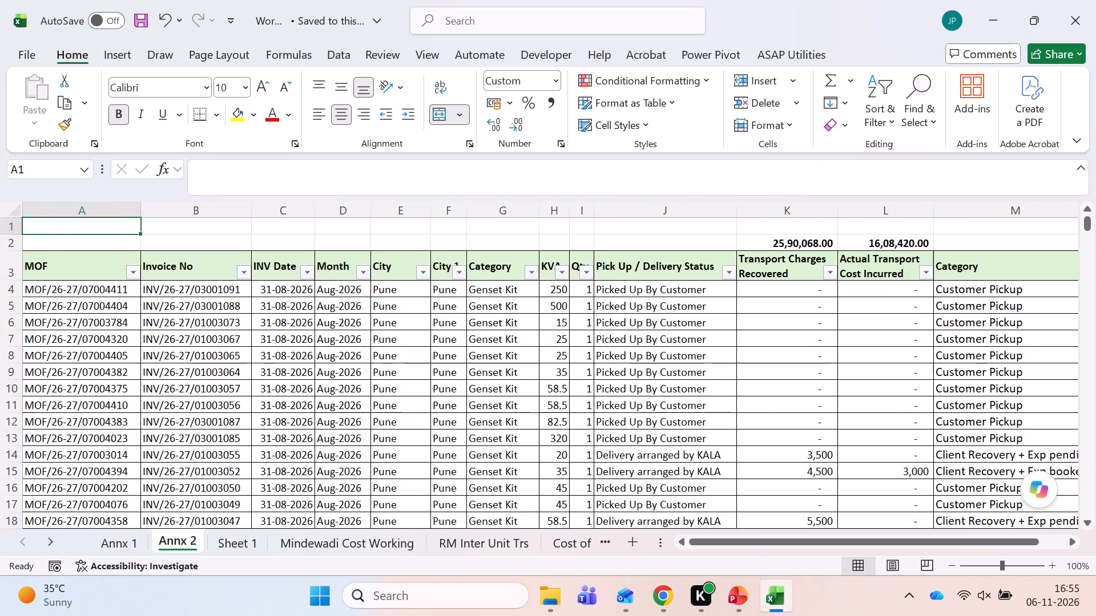
key("ctrl+Page_Down")
key("ctrl+Page_Down")
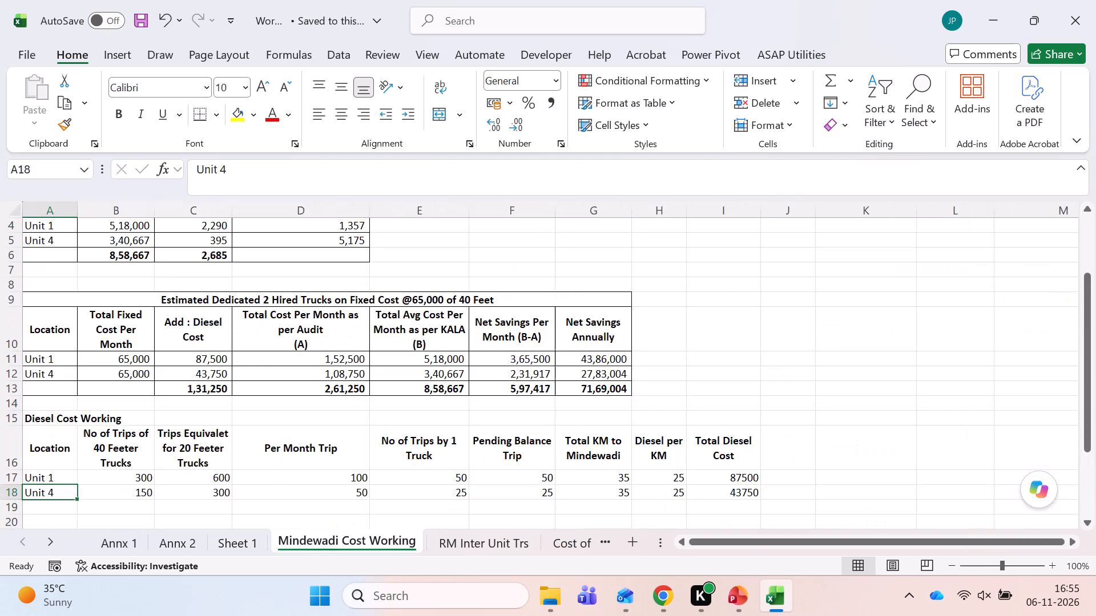
key("ctrl+Page_Down")
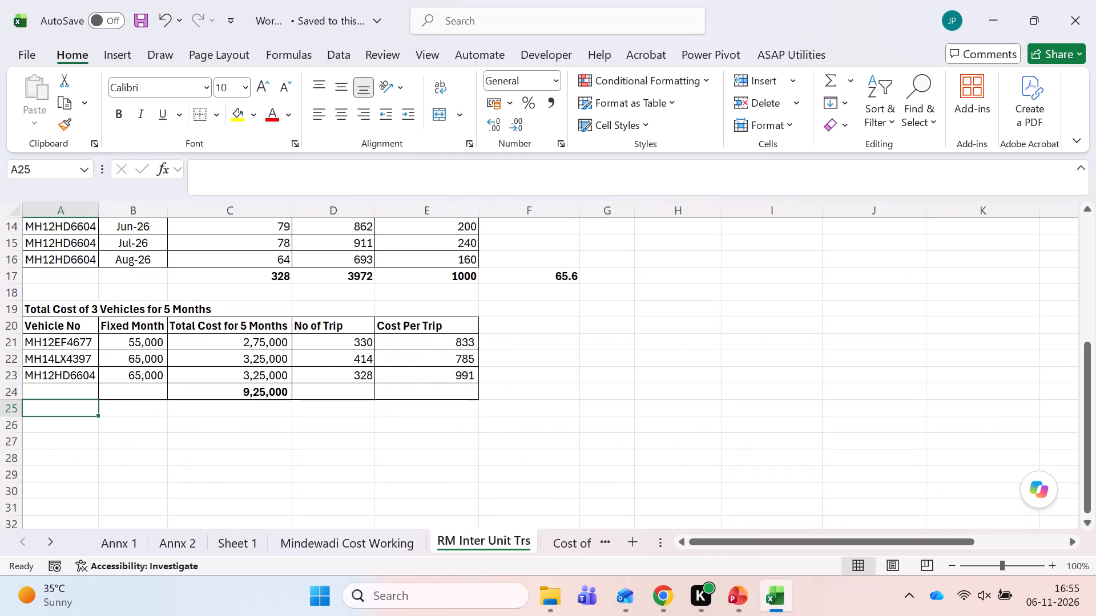
scroll(539, 348, "up", 3)
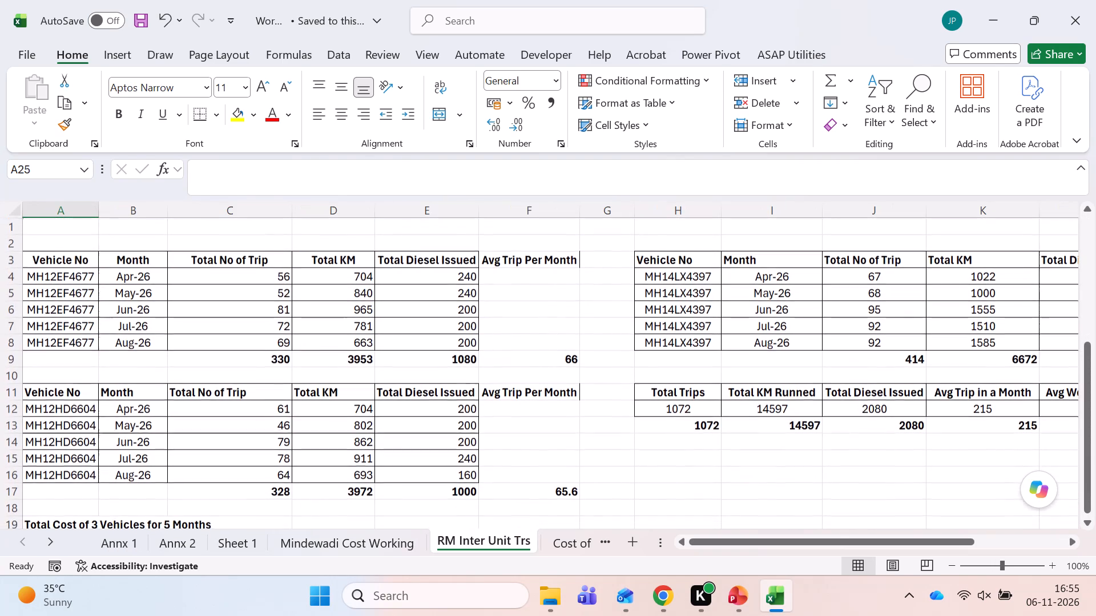
key("ctrl+Page_Down")
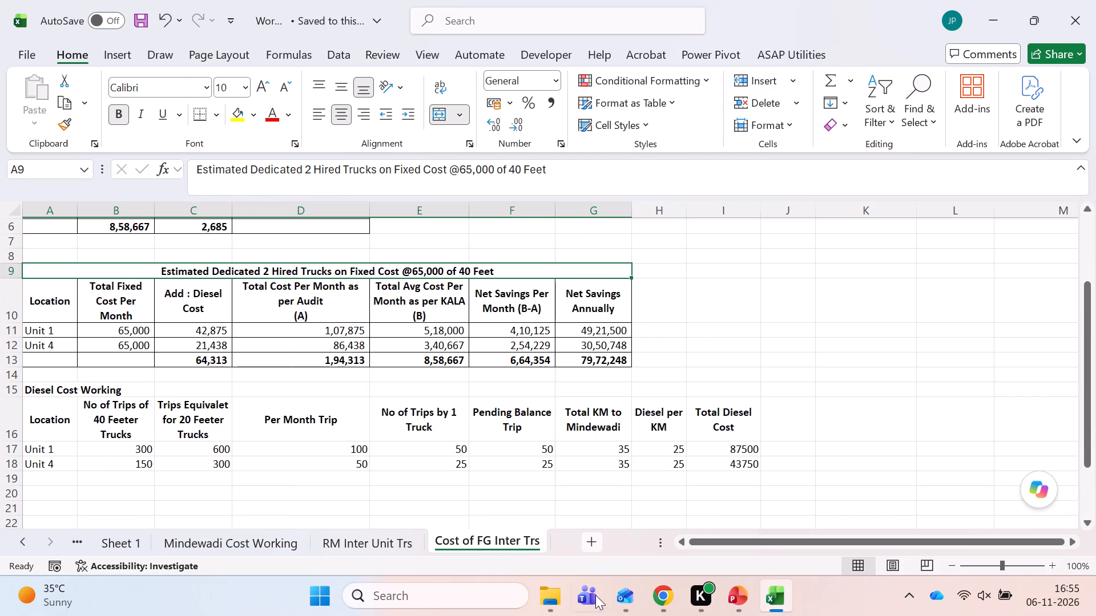
Open the FG Dispatched from Mindewadi Apr - Aug'26 workbook from the KALA folder and examine its Mindewadi Dispatched and Pivot sheets.
left_click(553, 615)
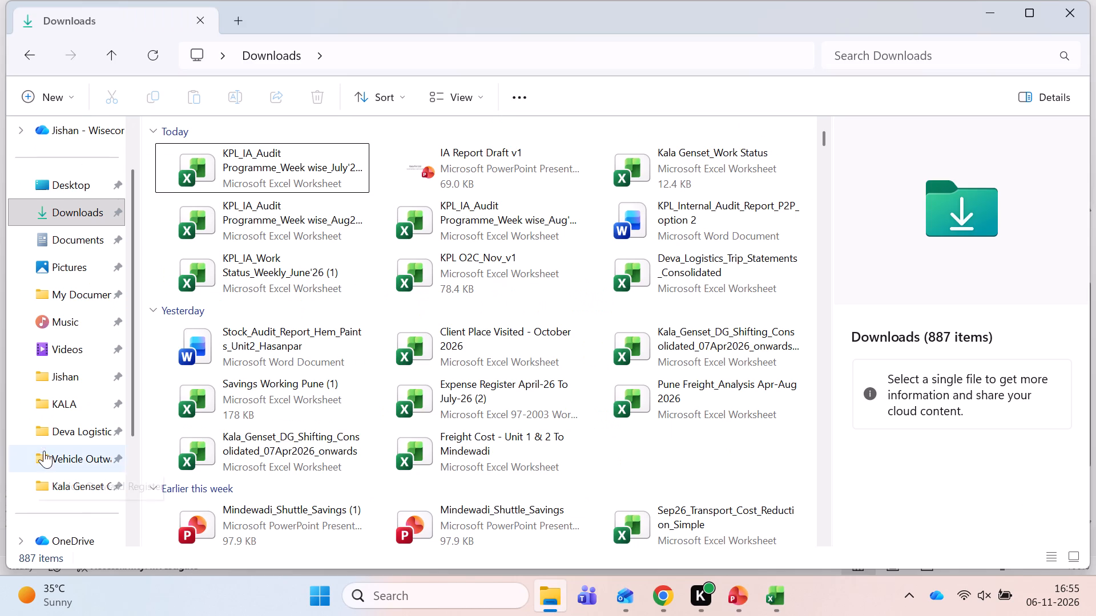
left_click(51, 404)
left_click(328, 377)
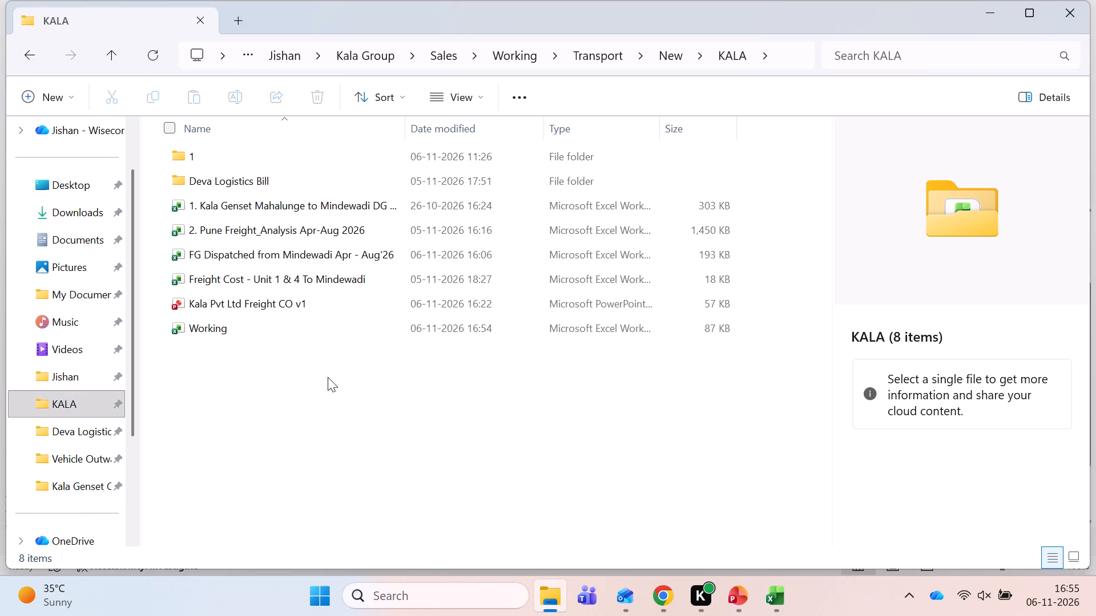
double_click(290, 256)
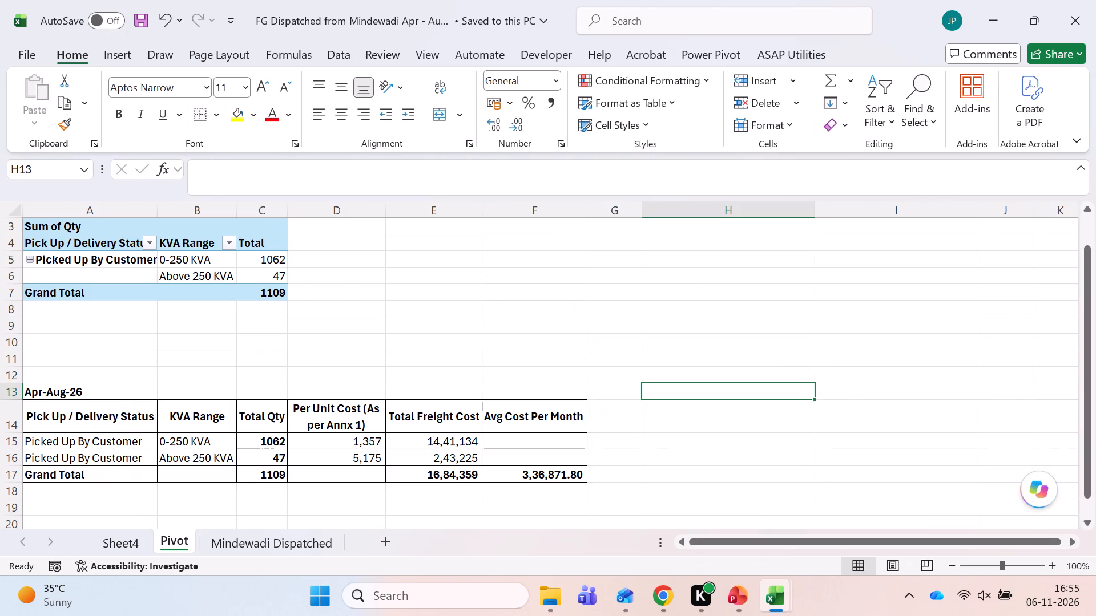
left_click(265, 557)
left_click(261, 542)
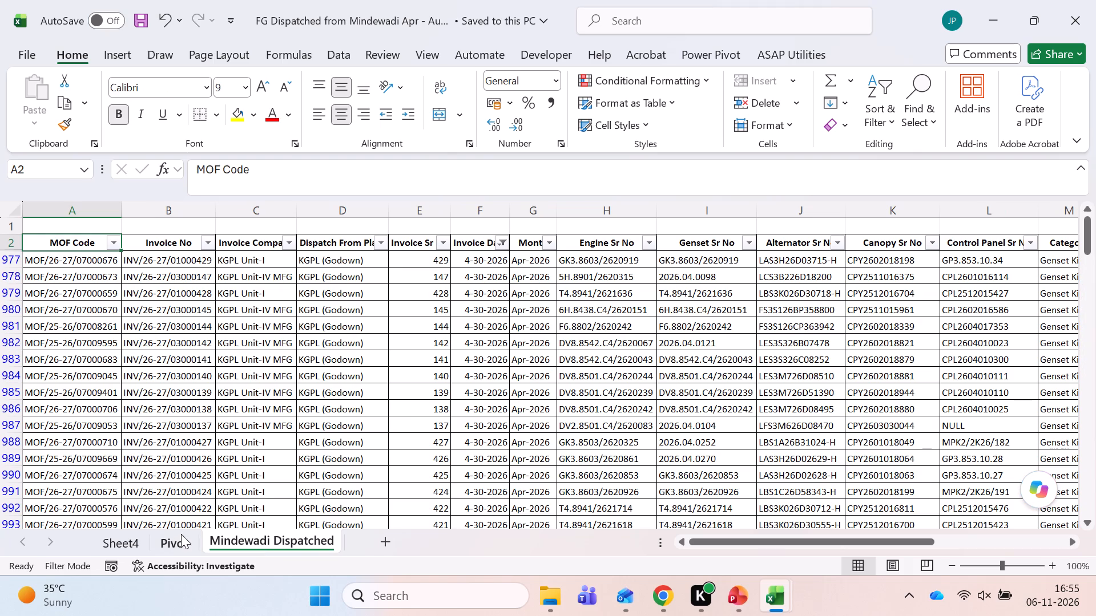
left_click(181, 538)
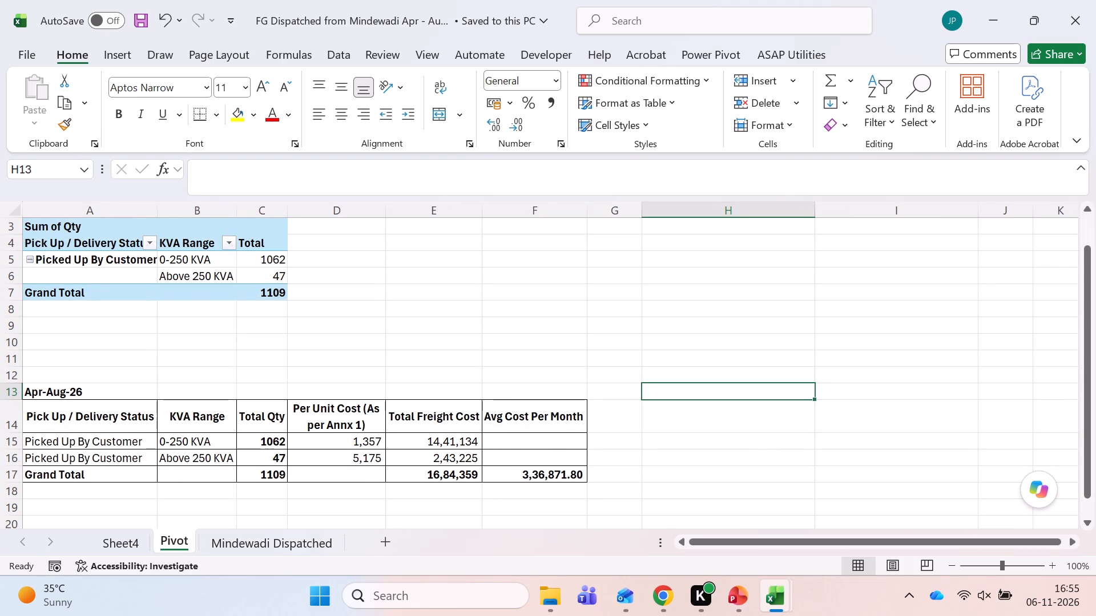
Switch back to the Working workbook, add a new sheet after Cost of FG Inter Trs and rename it FG.
key("alt+Tab")
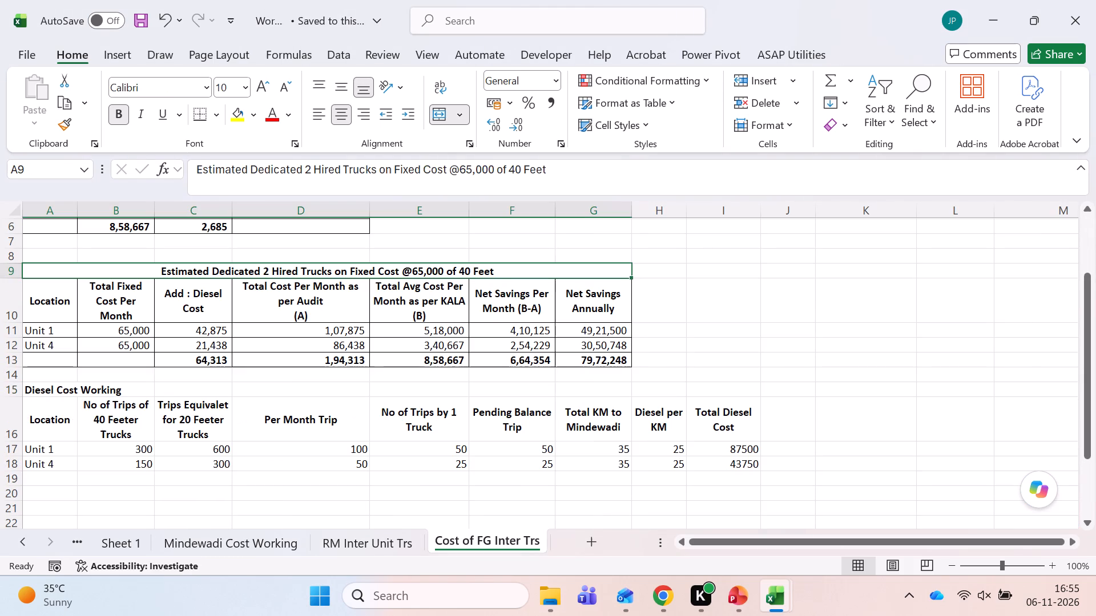
left_click(591, 545)
right_click(575, 536)
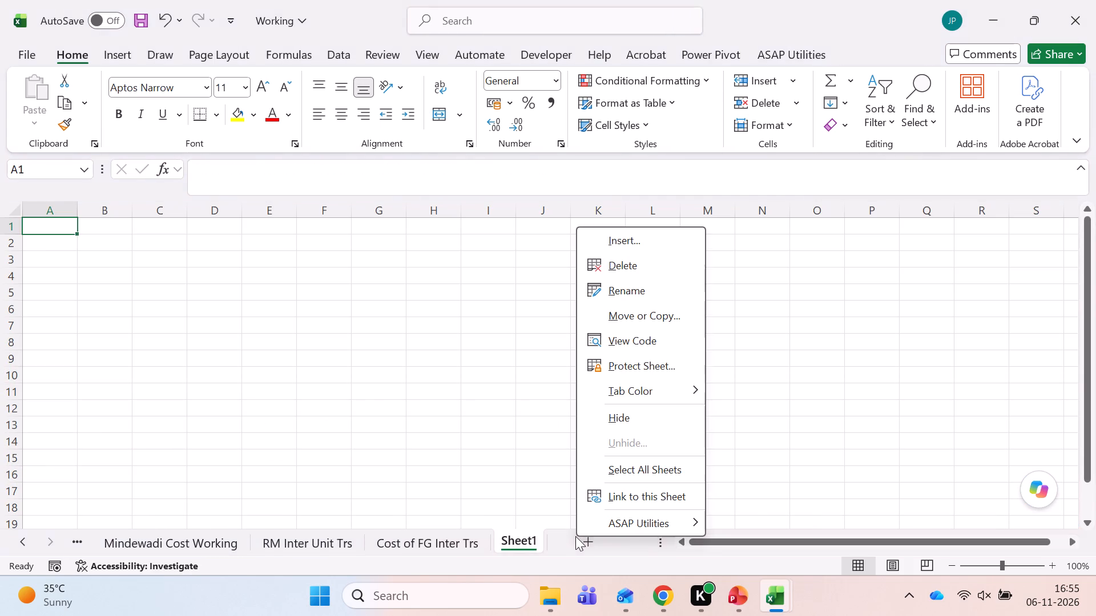
left_click(628, 283)
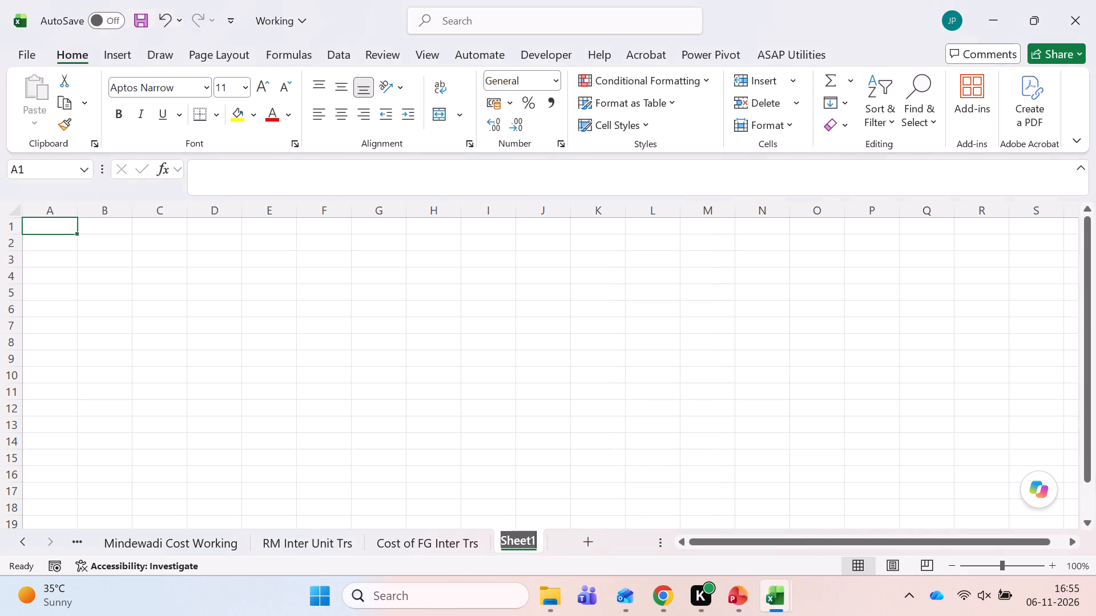
type("FG")
key("space")
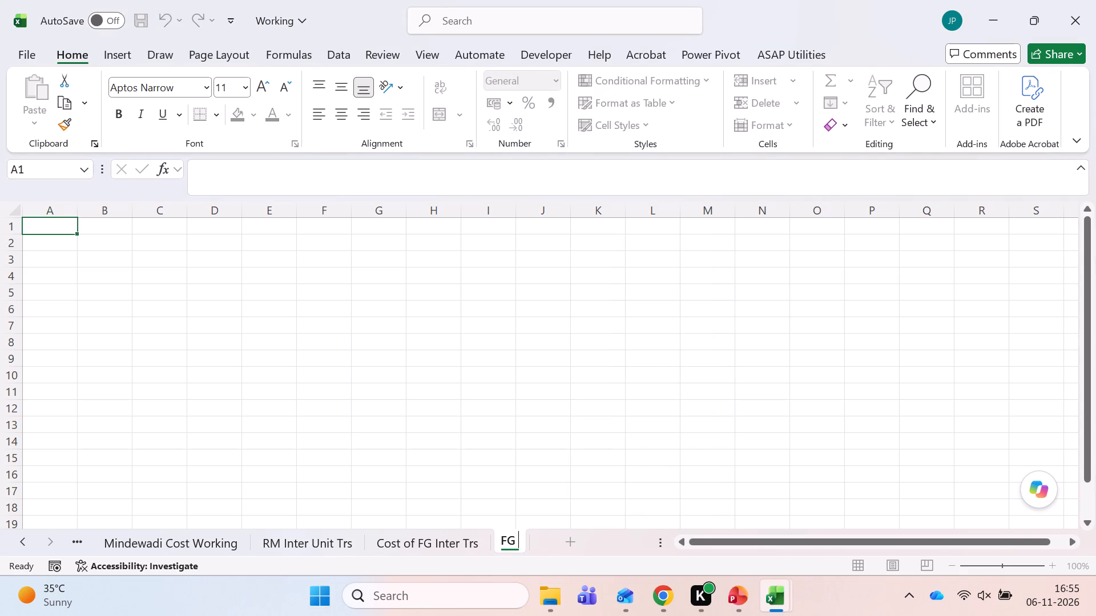
key("Return")
Check the Cost of FG Inter Trs tables and rename the FG sheet as FG transferred to Mindewadi.
left_click(434, 550)
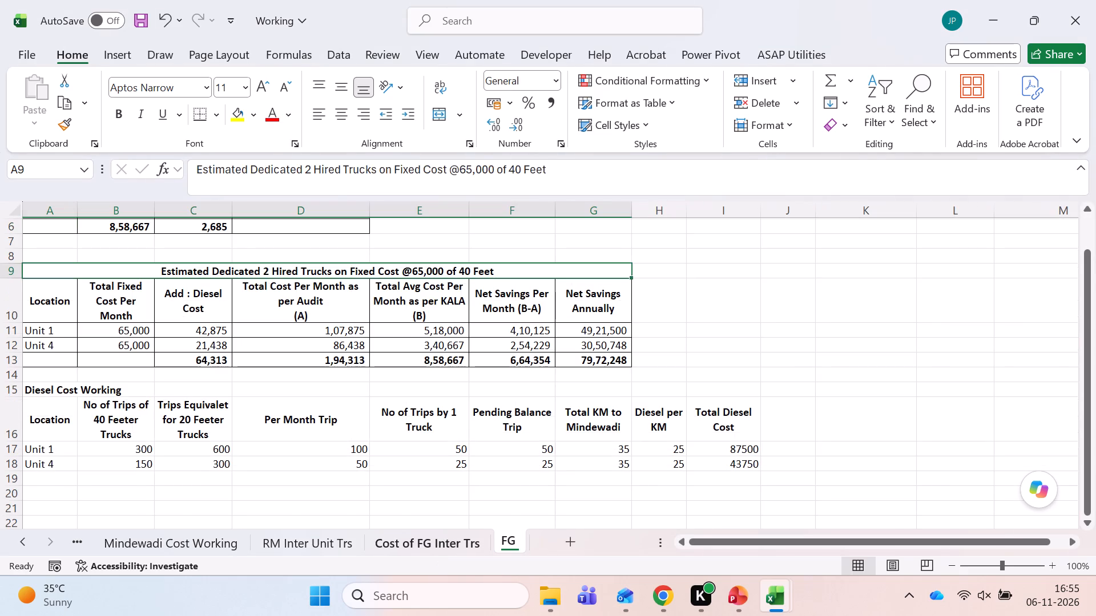
scroll(436, 483, "up", 1)
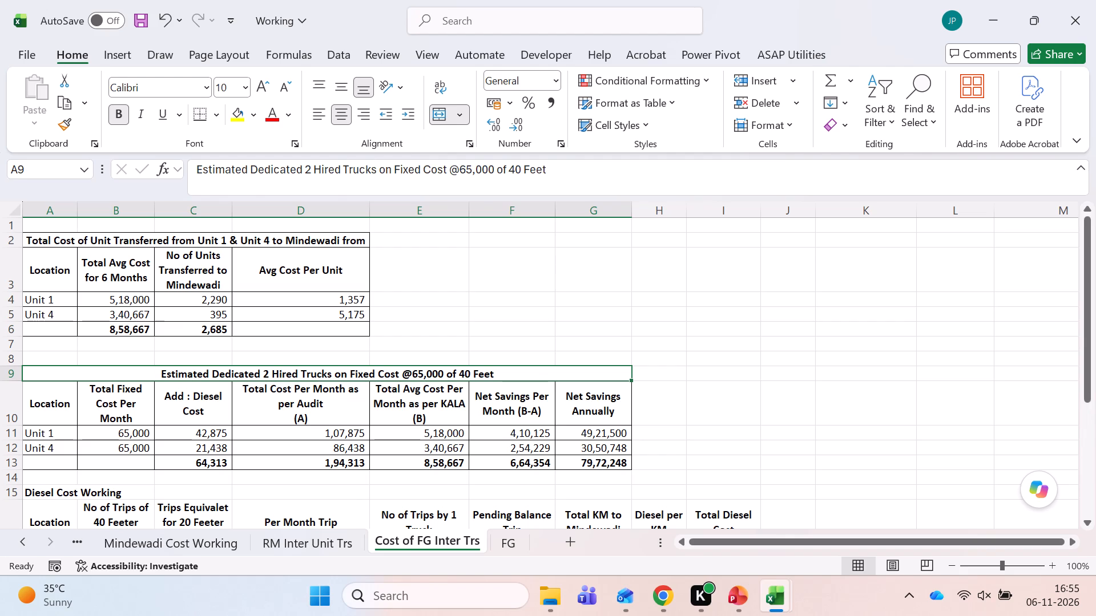
left_click(501, 548)
right_click(501, 548)
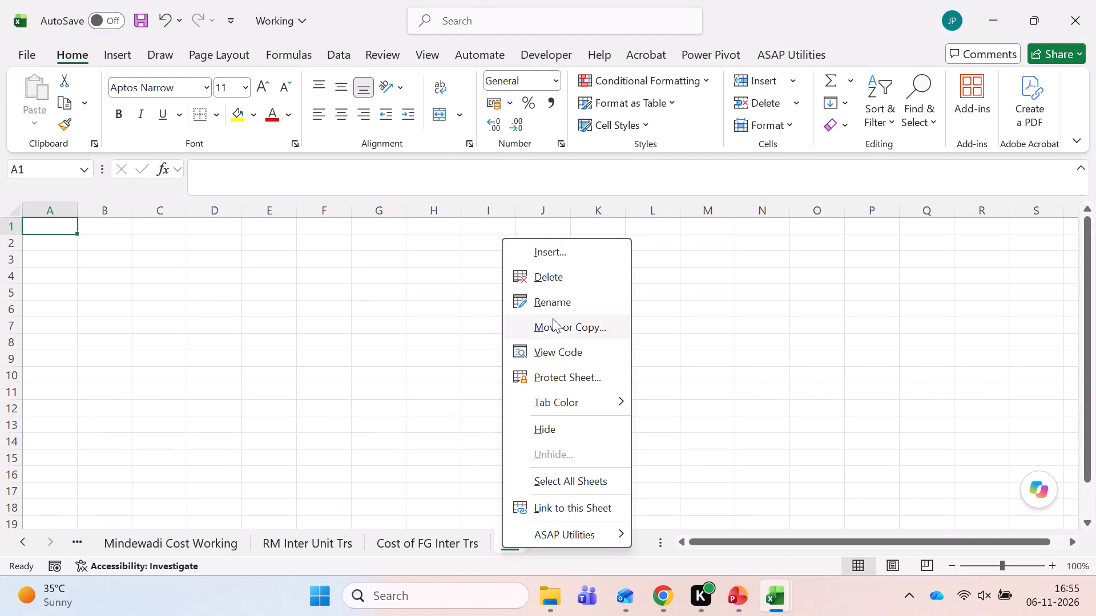
left_click(551, 305)
key("Right")
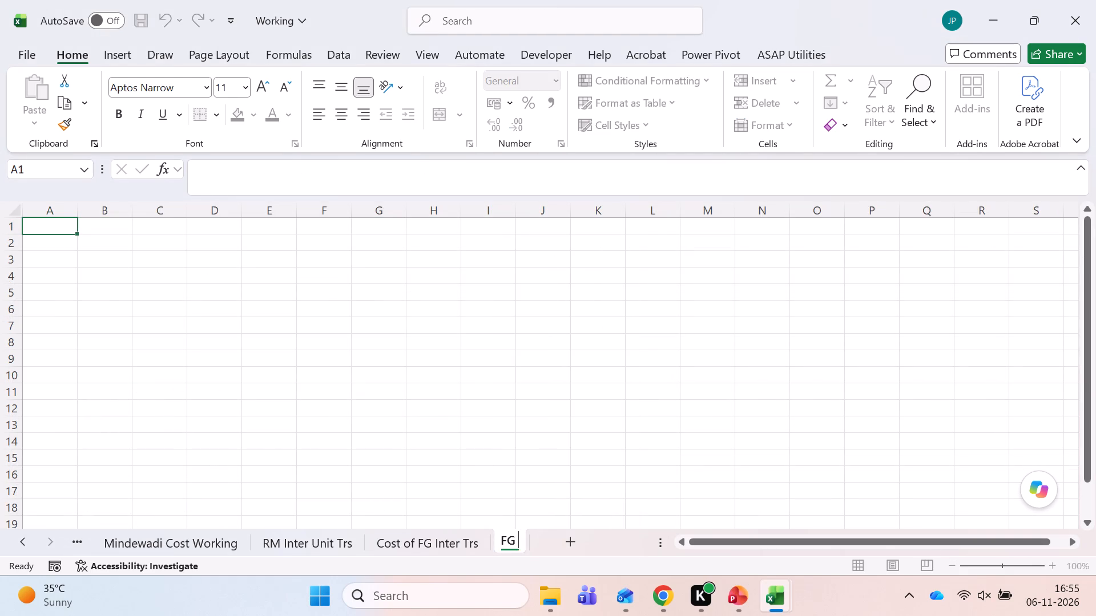
type("transferred to Mindewadi")
key("Return")
Copy the whole filtered table from Mindewadi Dispatched in the FG Dispatched workbook into cell A2 of FG transferred to Mindewadi.
key("alt+Tab")
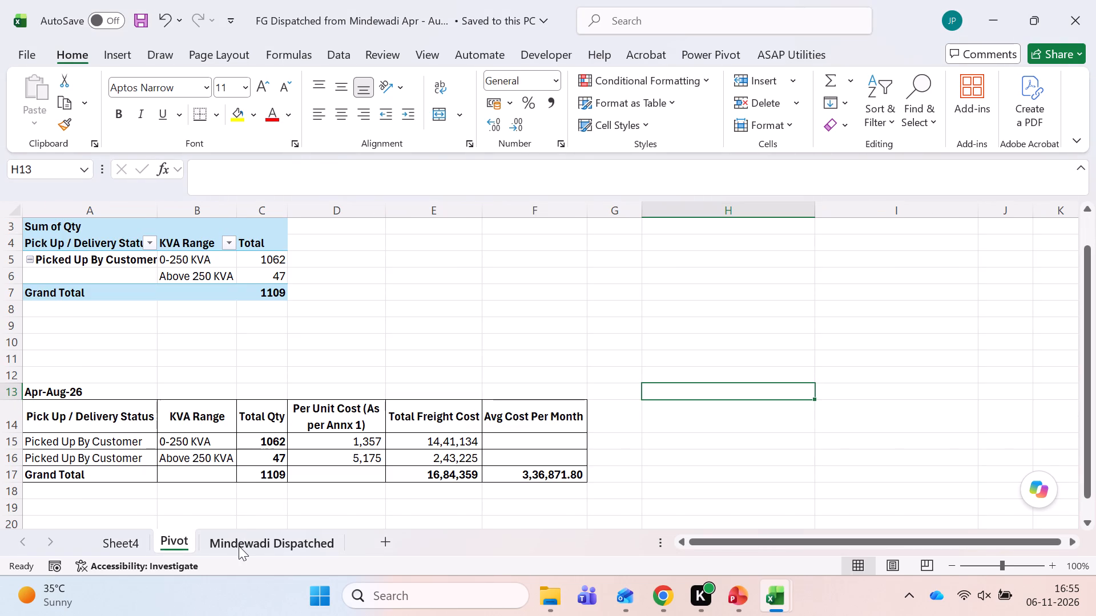
left_click(119, 548)
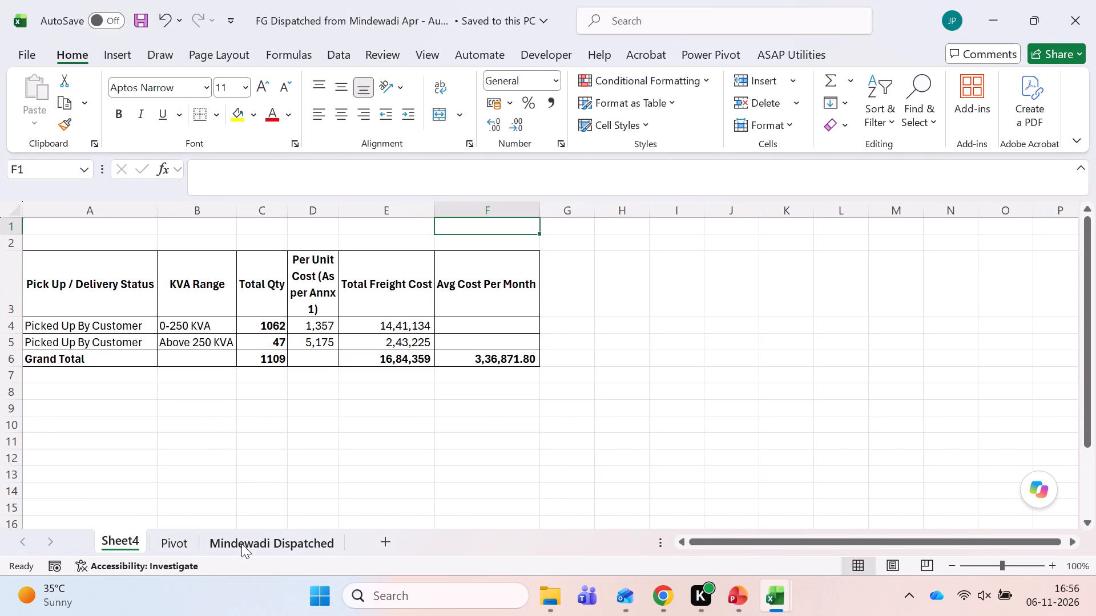
left_click(241, 544)
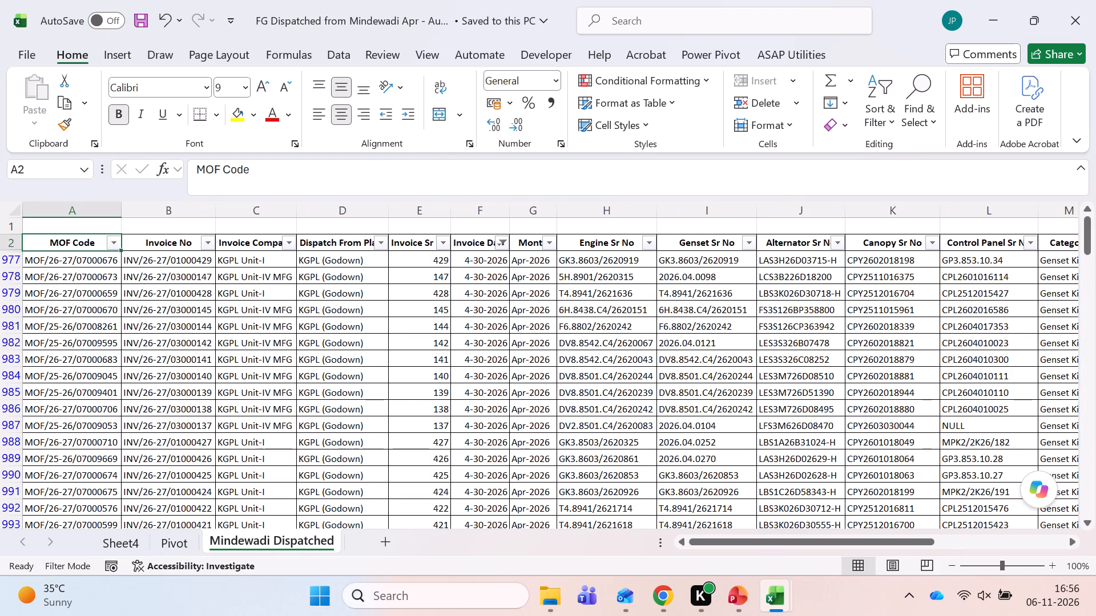
key("ctrl+shift+Right")
key("ctrl+shift+Down")
key("ctrl+c")
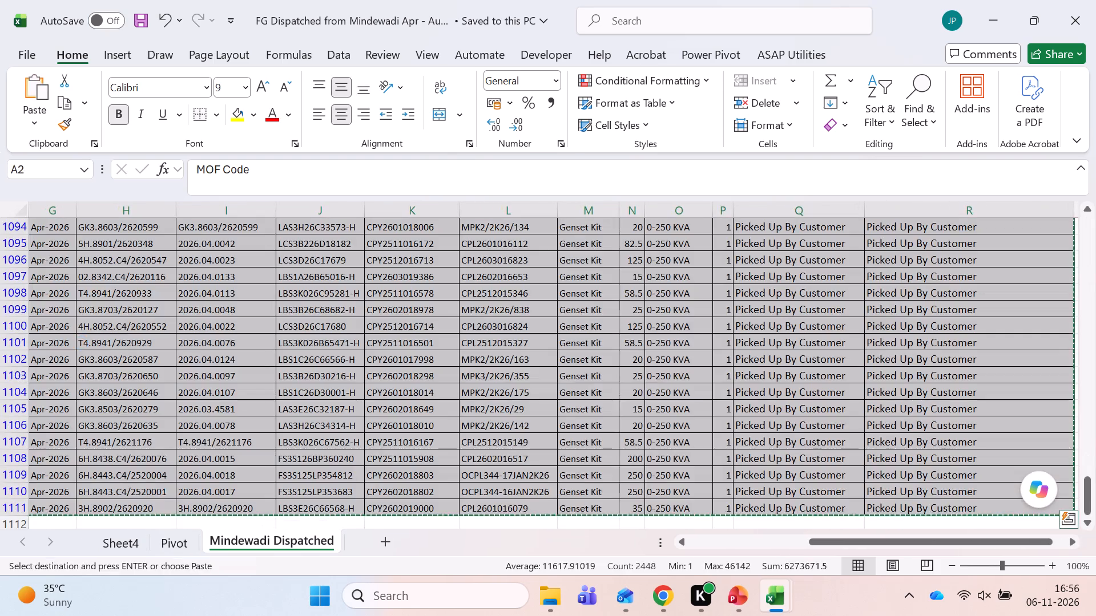
key("alt+Tab")
key("Down")
key("ctrl+v")
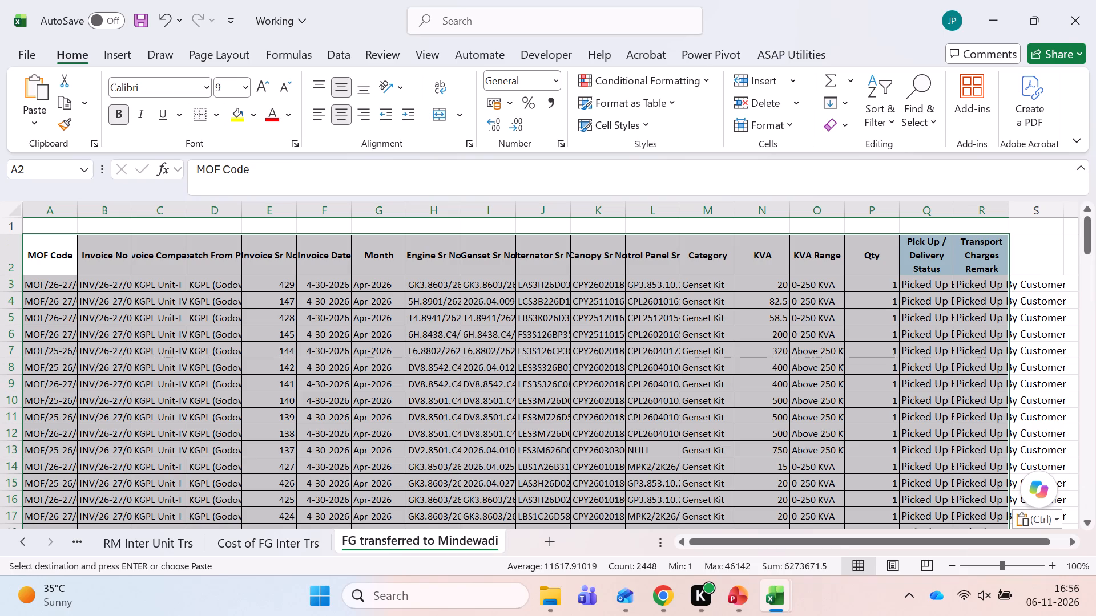
Auto-fit the column widths of the pasted dispatch table and save the Working workbook.
key("alt+h")
type("oi")
key("Right")
key("Left")
key("Left")
key("Left")
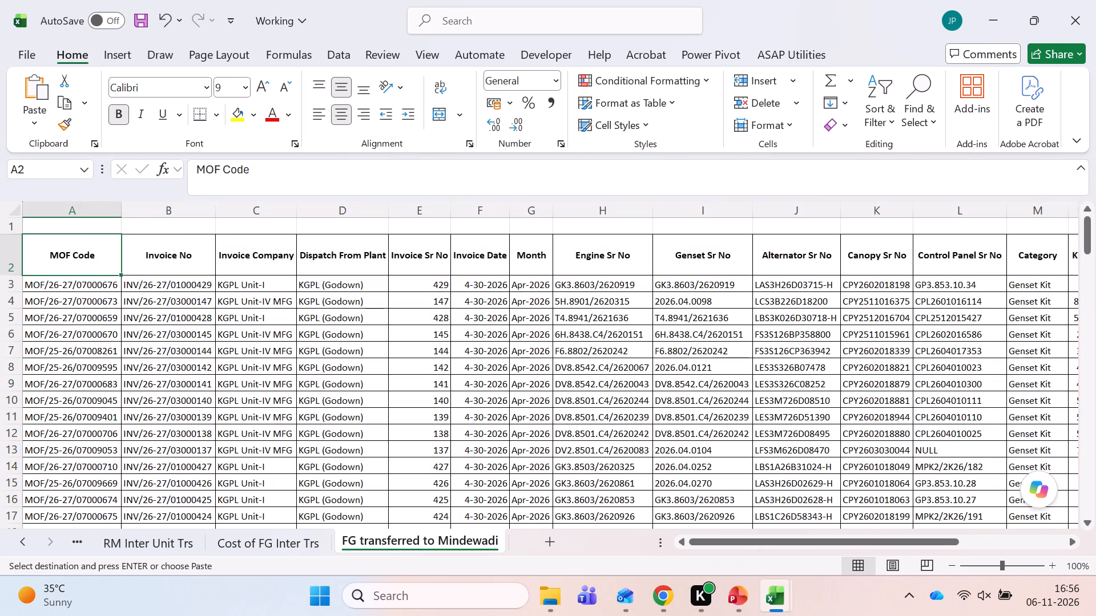
key("ctrl+s")
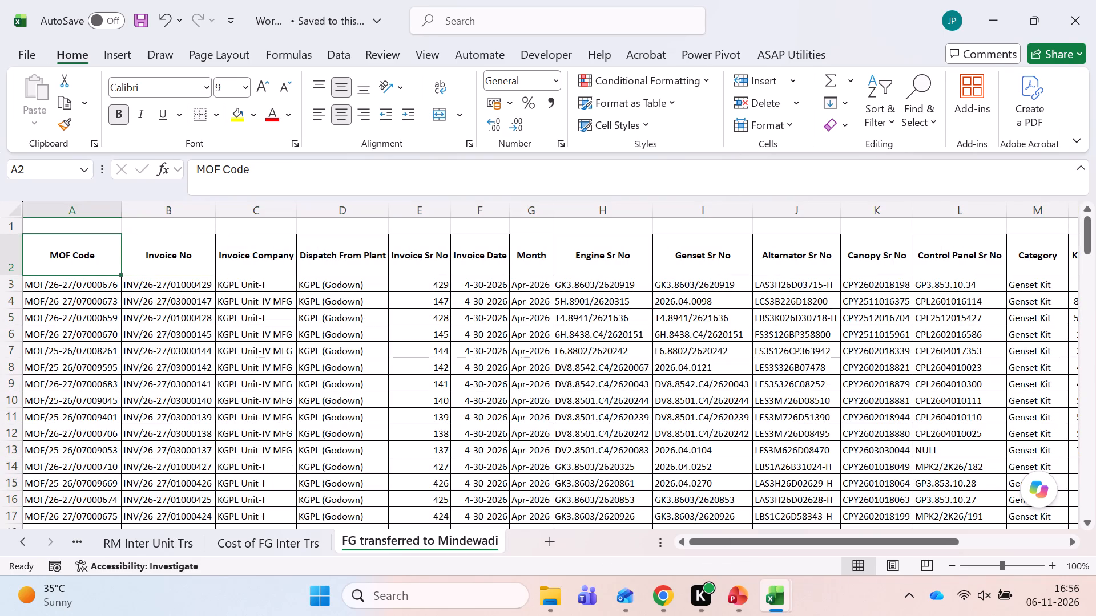
Add a new sheet after FG transferred to Mindewadi.
left_click(539, 543)
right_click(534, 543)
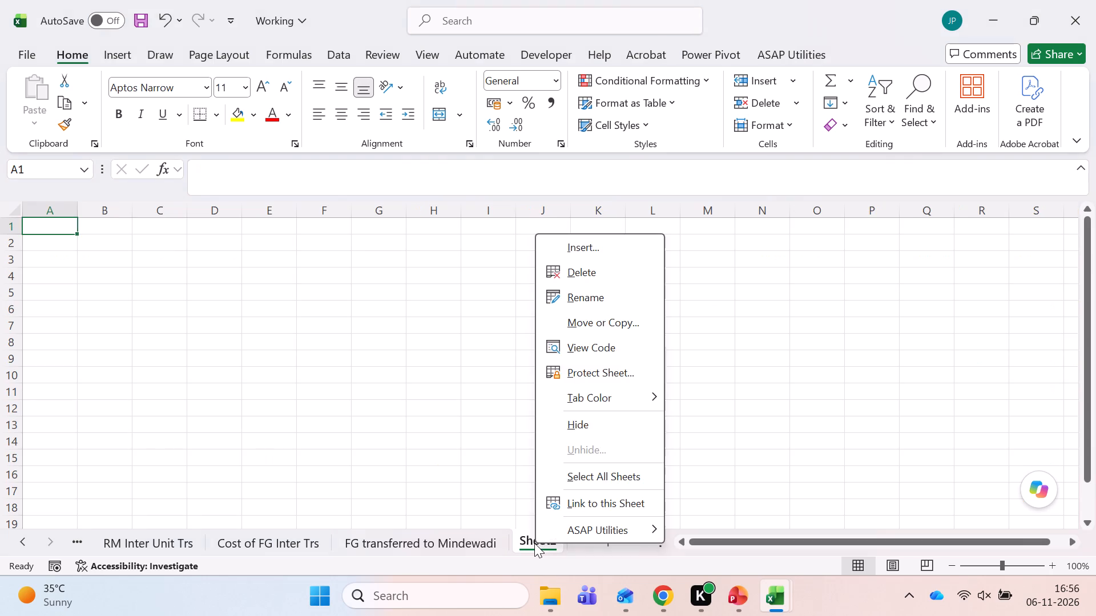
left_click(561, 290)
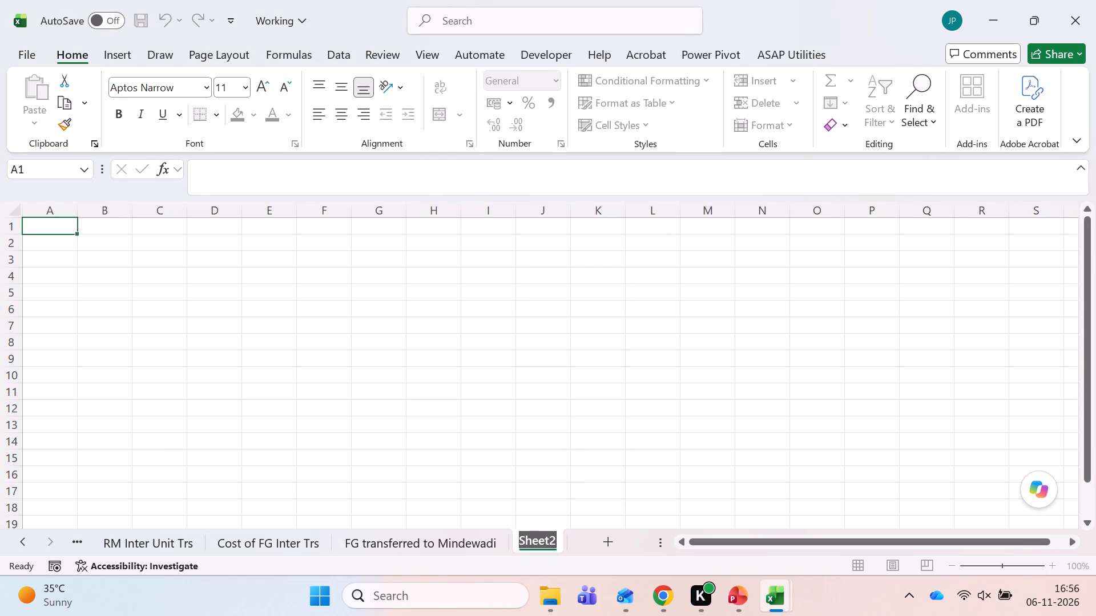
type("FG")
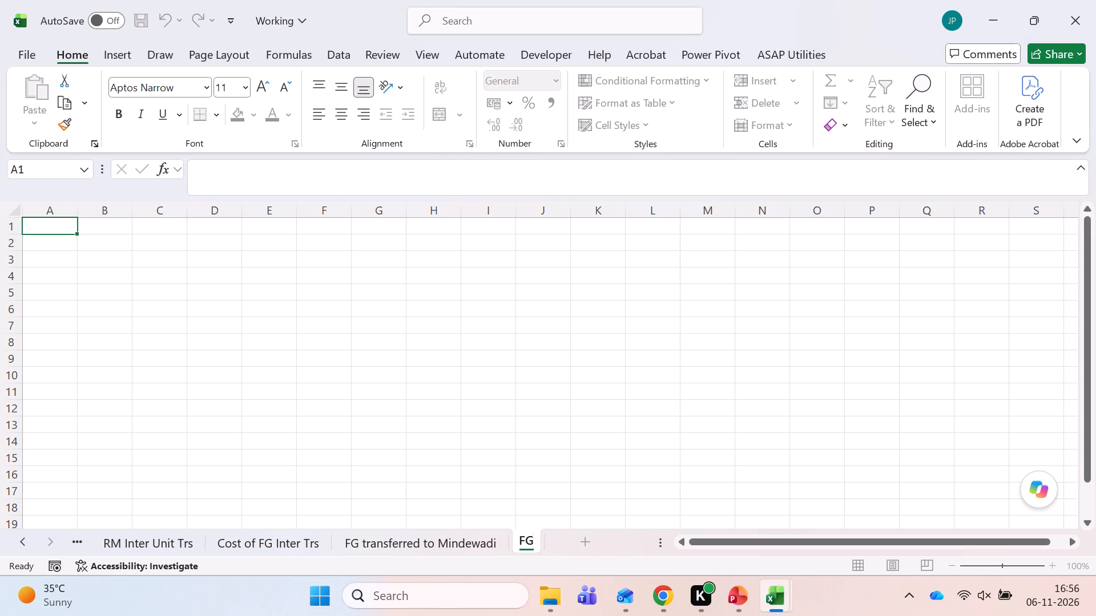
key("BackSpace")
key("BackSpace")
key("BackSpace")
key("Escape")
Switch to the FG Dispatched workbook and select the Apr-Aug-26 freight cost table, A13:F17, on the Pivot sheet for copying.
key("alt+Tab")
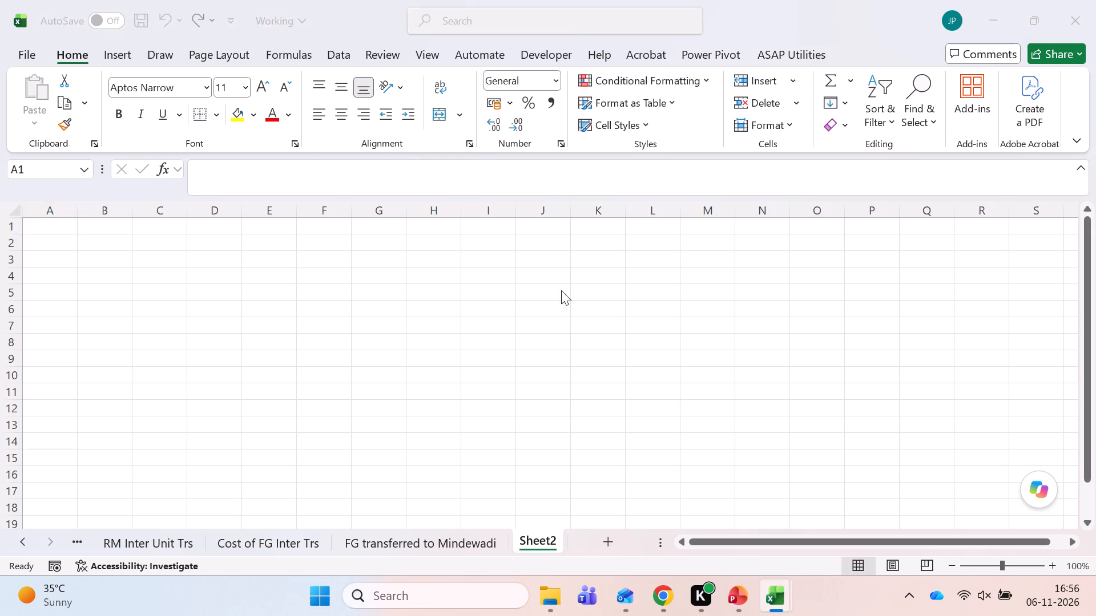
key("ctrl+Page_Up")
key("Down")
key("ctrl+Left")
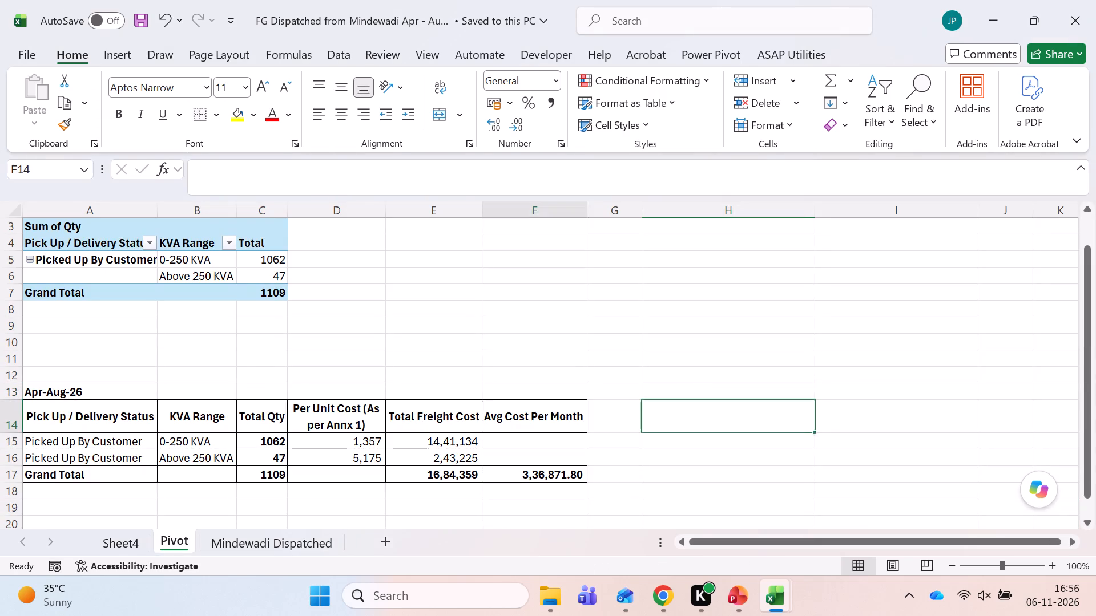
key("ctrl+Left")
key("ctrl+Left")
key("ctrl+Left")
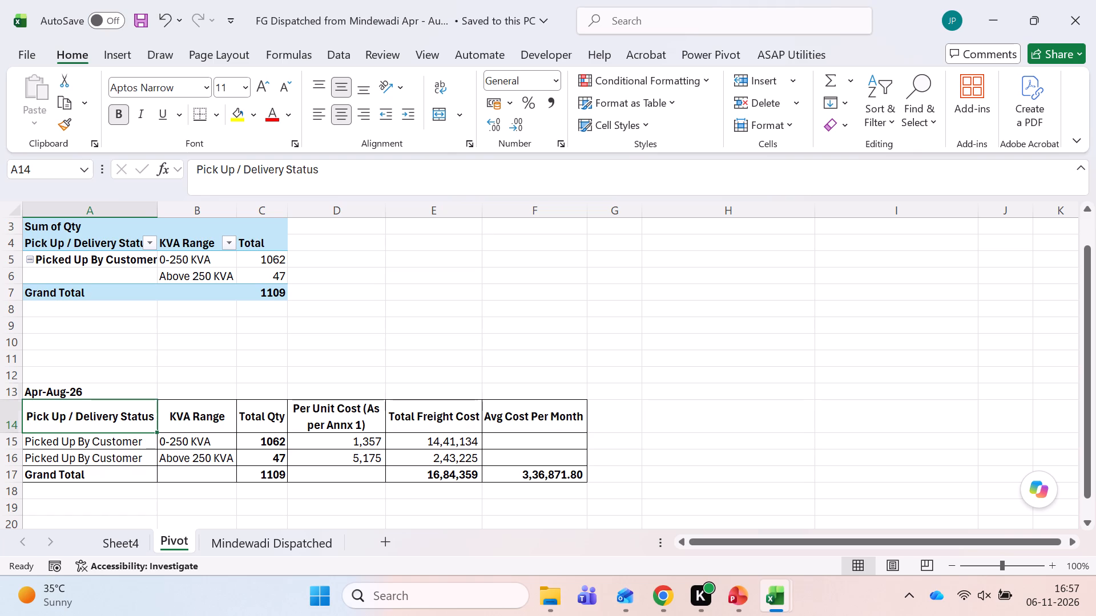
key("Up")
key("shift+Down")
key("shift+Down")
key("shift+Down")
key("shift+Down")
key("shift+Right")
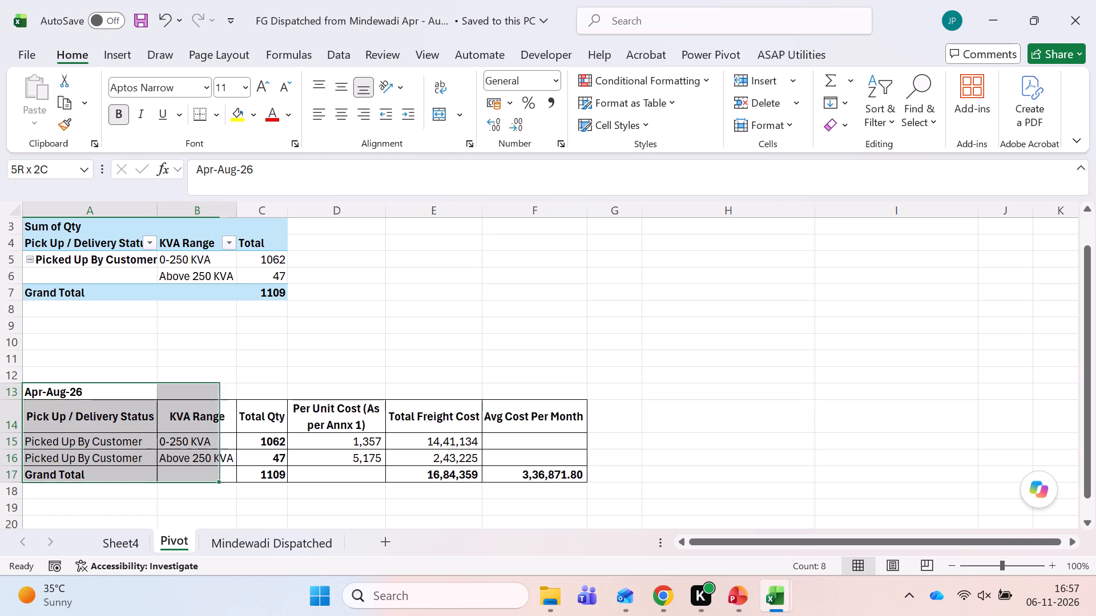
key("shift+Right")
key("shift+Right")
key("shift+Right")
key("shift+Right")
key("shift+Left")
key("shift+Right")
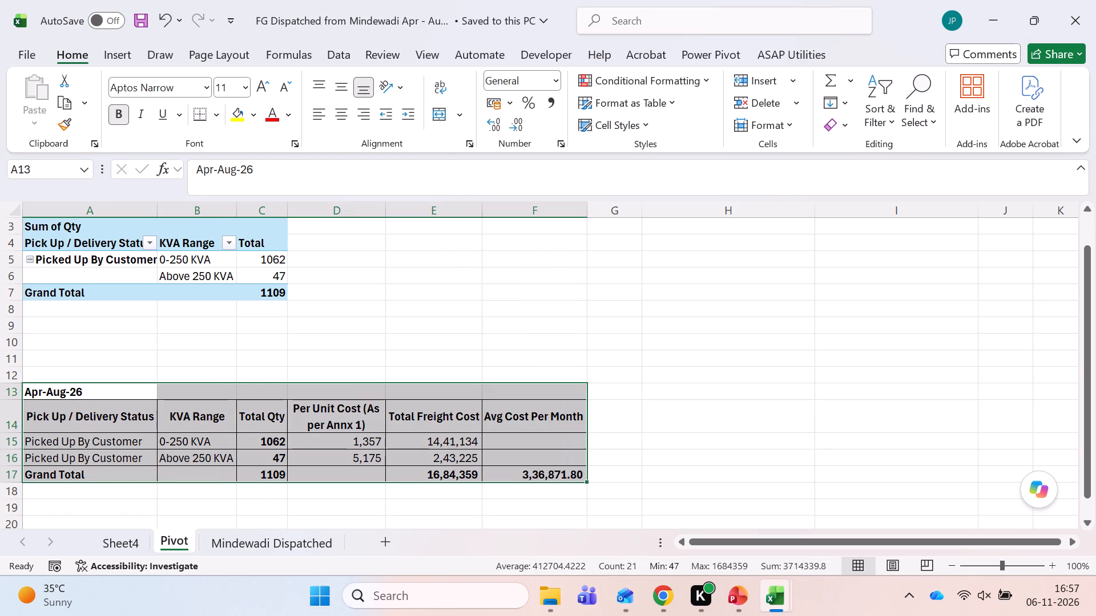
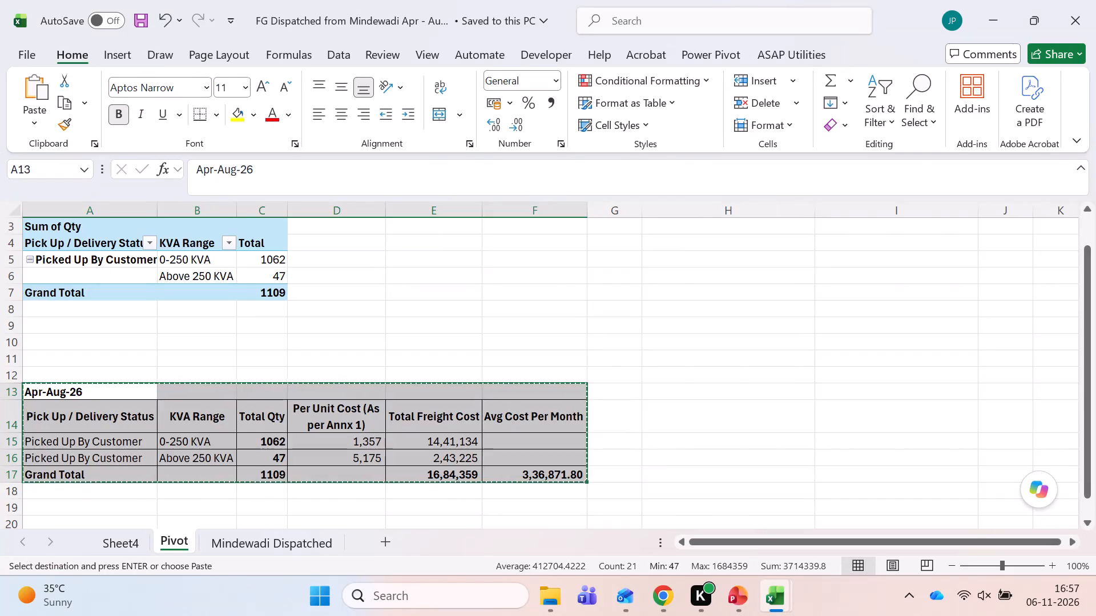
Paste the copied Apr-Aug-26 freight cost table into cell A2 of the new sheet in the Working workbook.
key("alt+Tab")
key("Down")
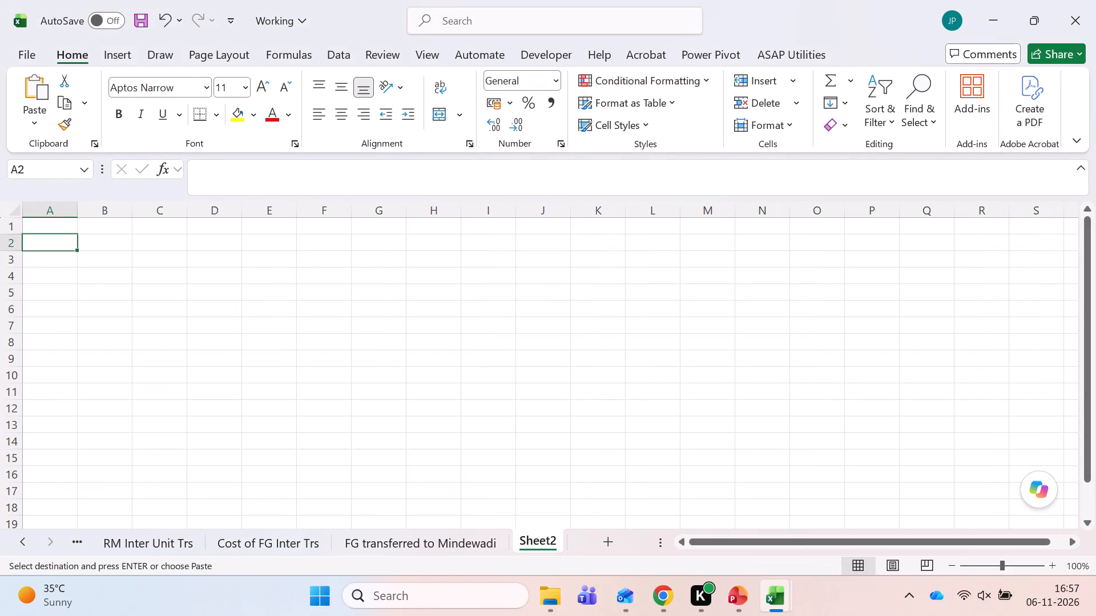
key("ctrl+v")
Auto-fit the pasted table's columns, widen the Per Unit Cost column, and fit the height of header row 3.
key("alt+h")
type("oi")
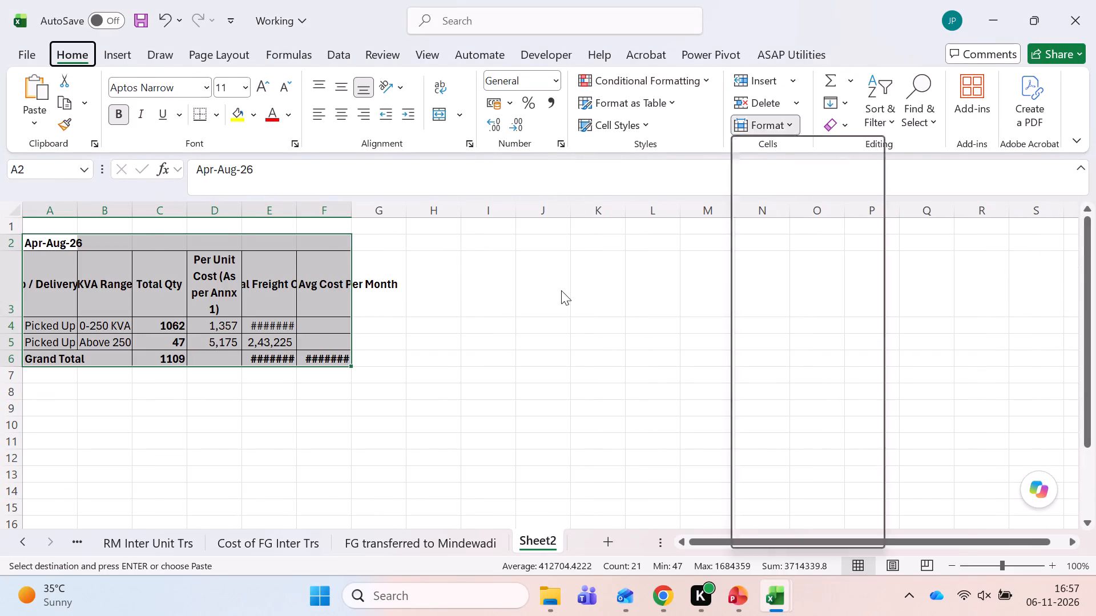
left_click(343, 274)
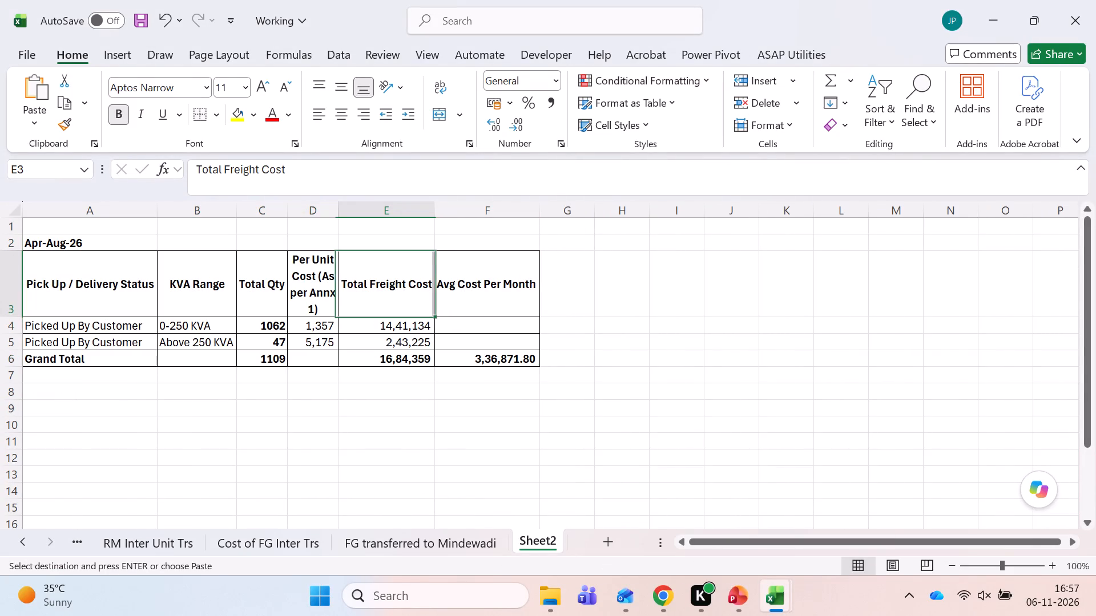
left_click_drag(338, 212, 382, 226)
double_click(10, 315)
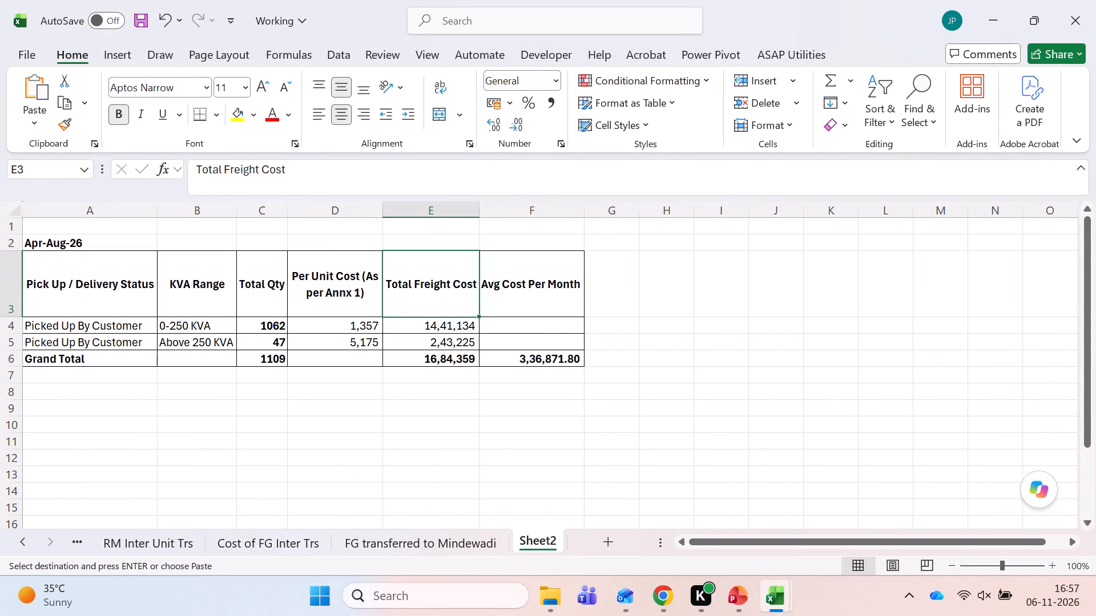
left_click(103, 376)
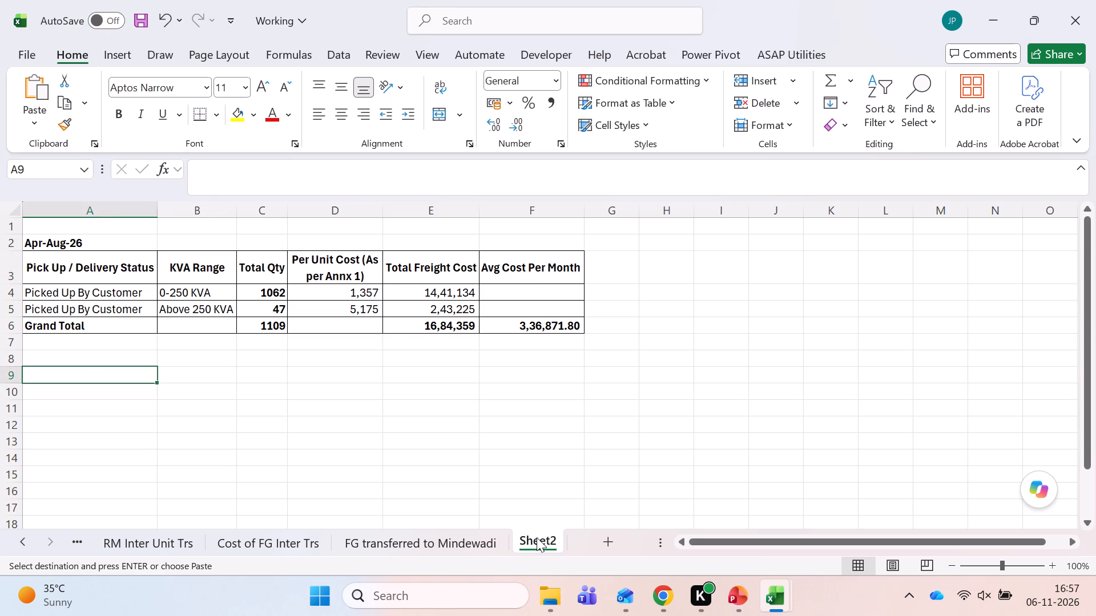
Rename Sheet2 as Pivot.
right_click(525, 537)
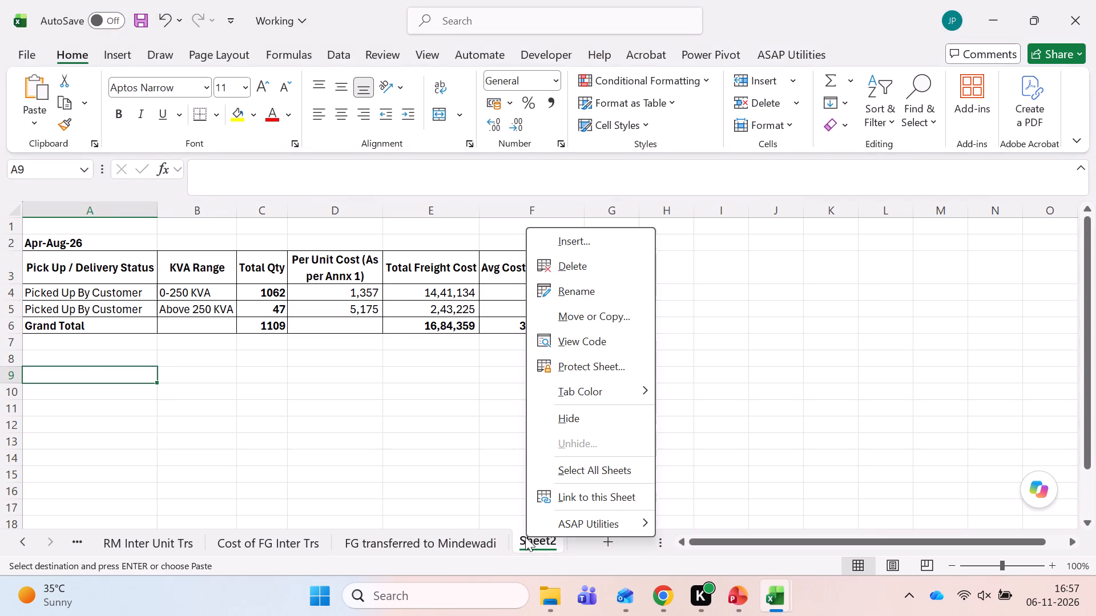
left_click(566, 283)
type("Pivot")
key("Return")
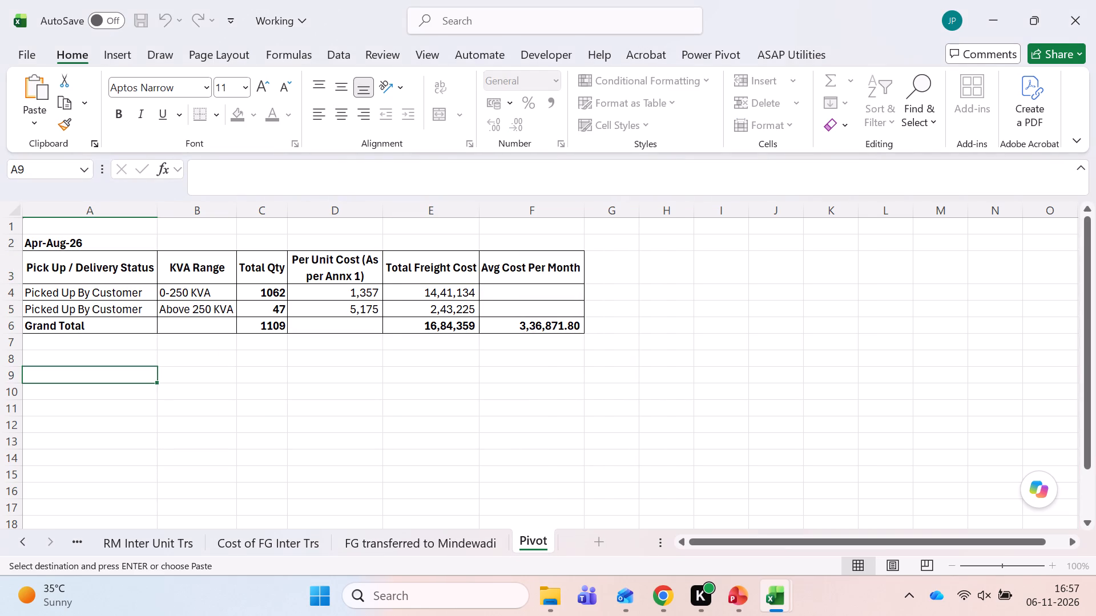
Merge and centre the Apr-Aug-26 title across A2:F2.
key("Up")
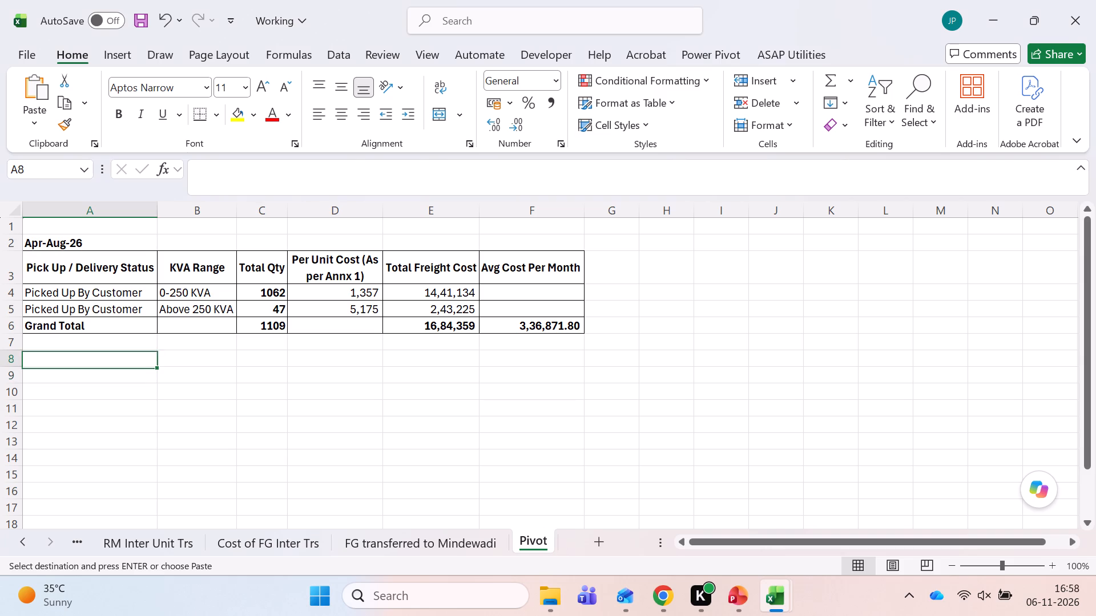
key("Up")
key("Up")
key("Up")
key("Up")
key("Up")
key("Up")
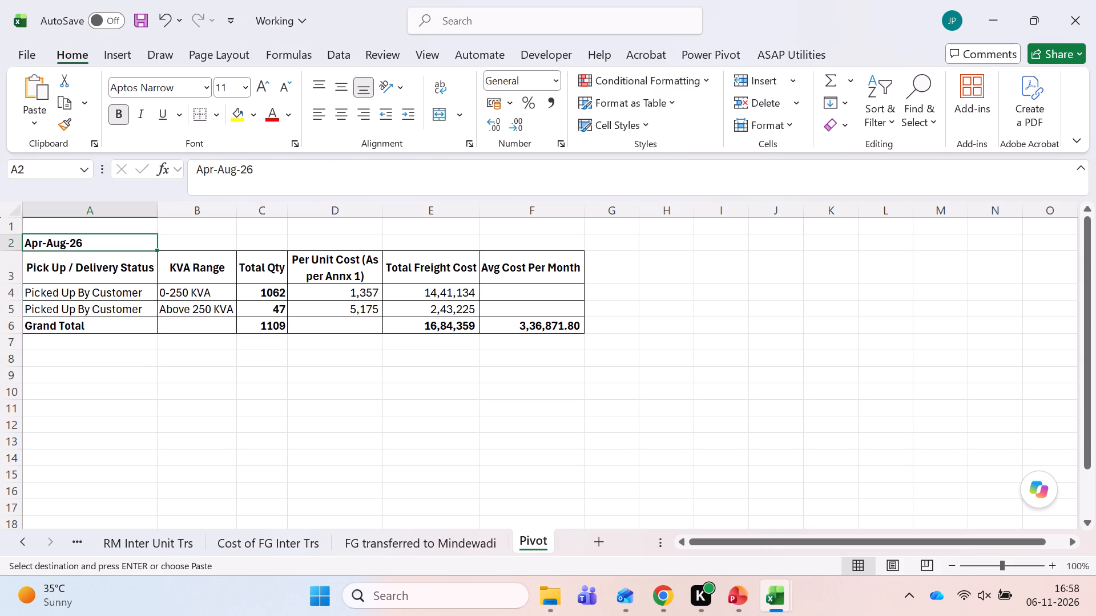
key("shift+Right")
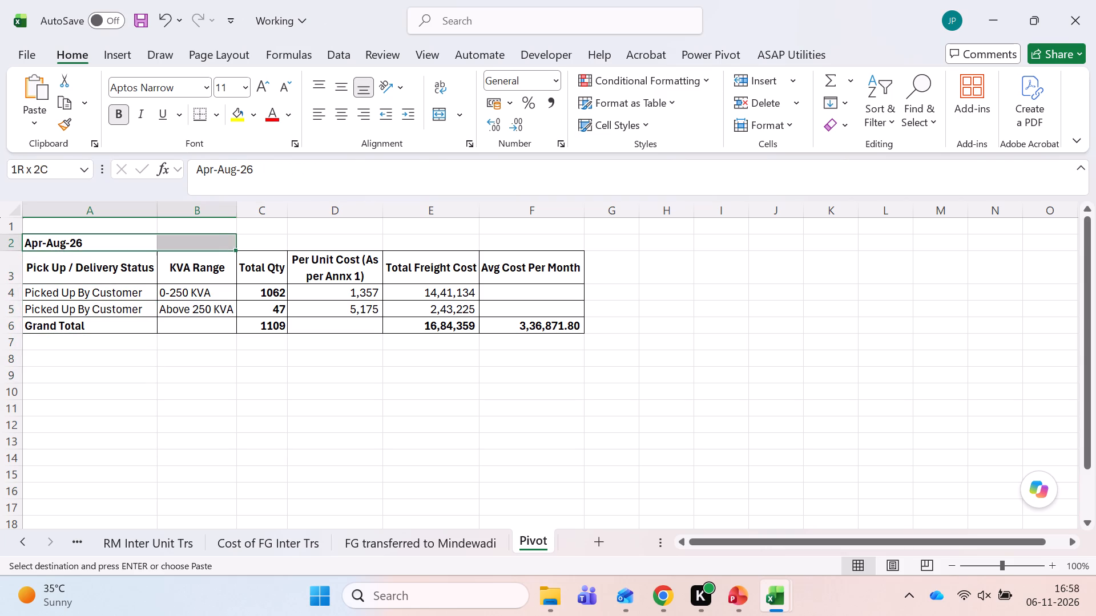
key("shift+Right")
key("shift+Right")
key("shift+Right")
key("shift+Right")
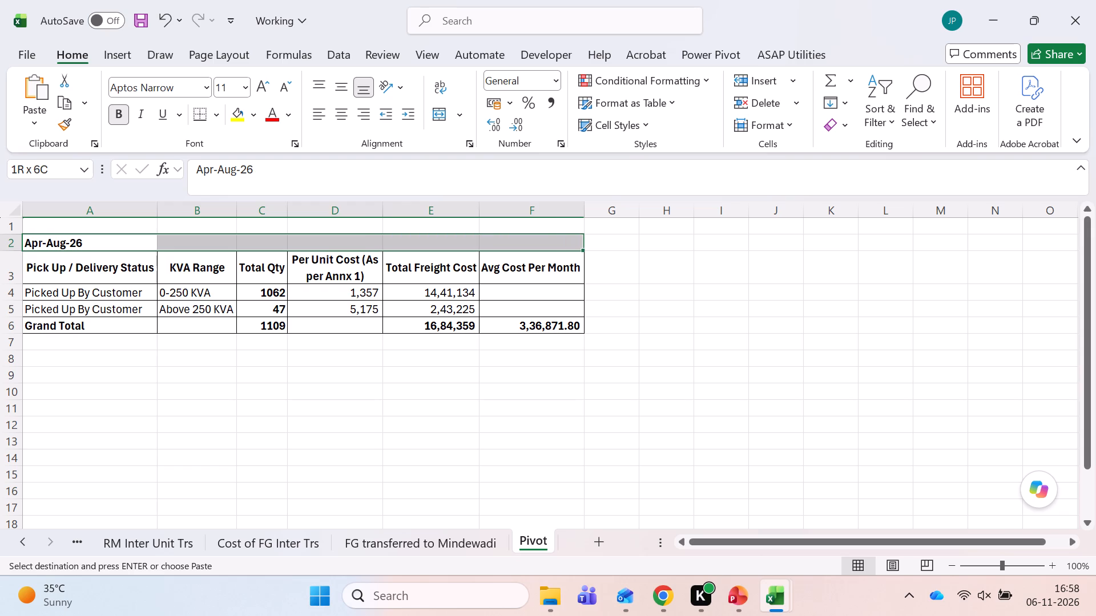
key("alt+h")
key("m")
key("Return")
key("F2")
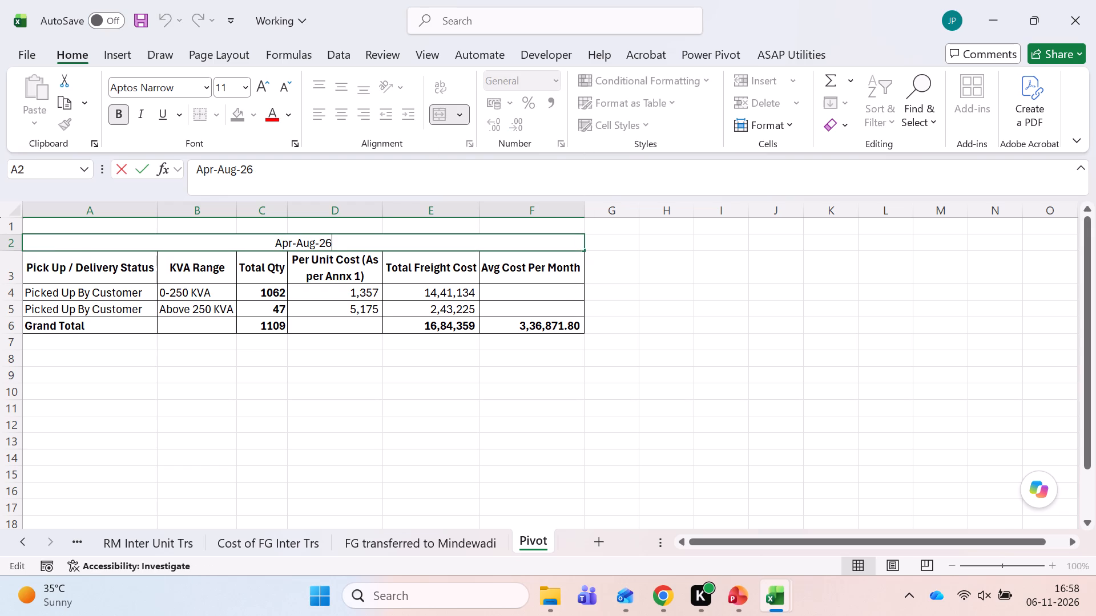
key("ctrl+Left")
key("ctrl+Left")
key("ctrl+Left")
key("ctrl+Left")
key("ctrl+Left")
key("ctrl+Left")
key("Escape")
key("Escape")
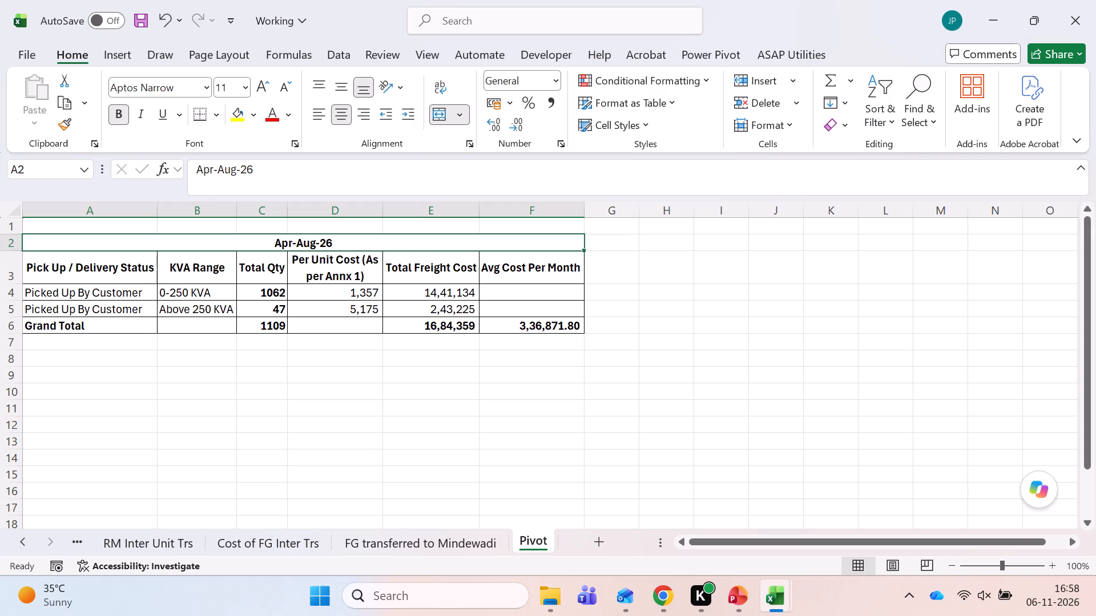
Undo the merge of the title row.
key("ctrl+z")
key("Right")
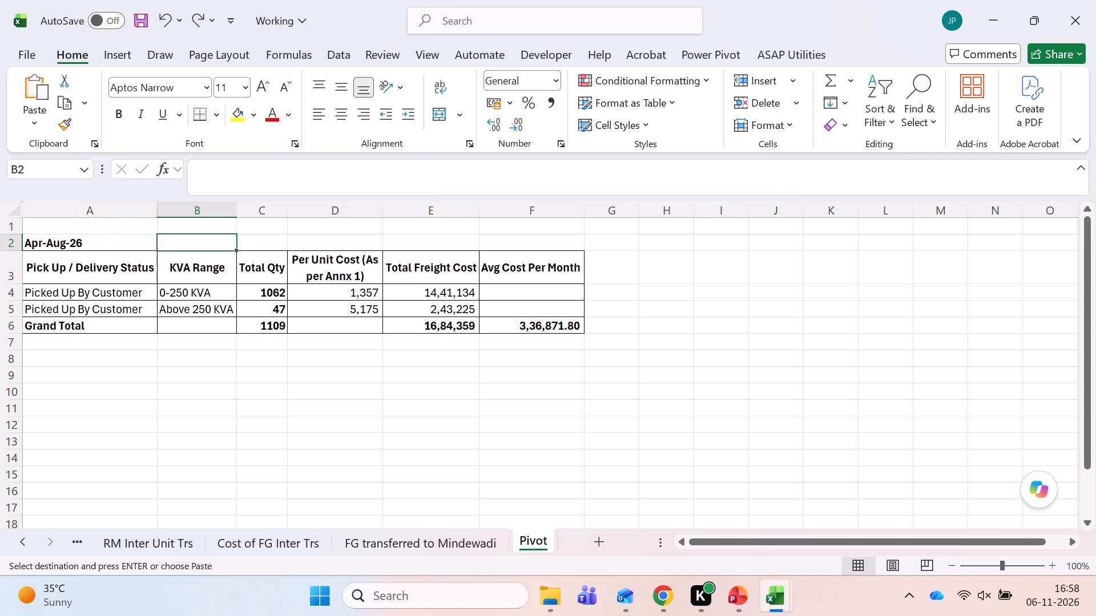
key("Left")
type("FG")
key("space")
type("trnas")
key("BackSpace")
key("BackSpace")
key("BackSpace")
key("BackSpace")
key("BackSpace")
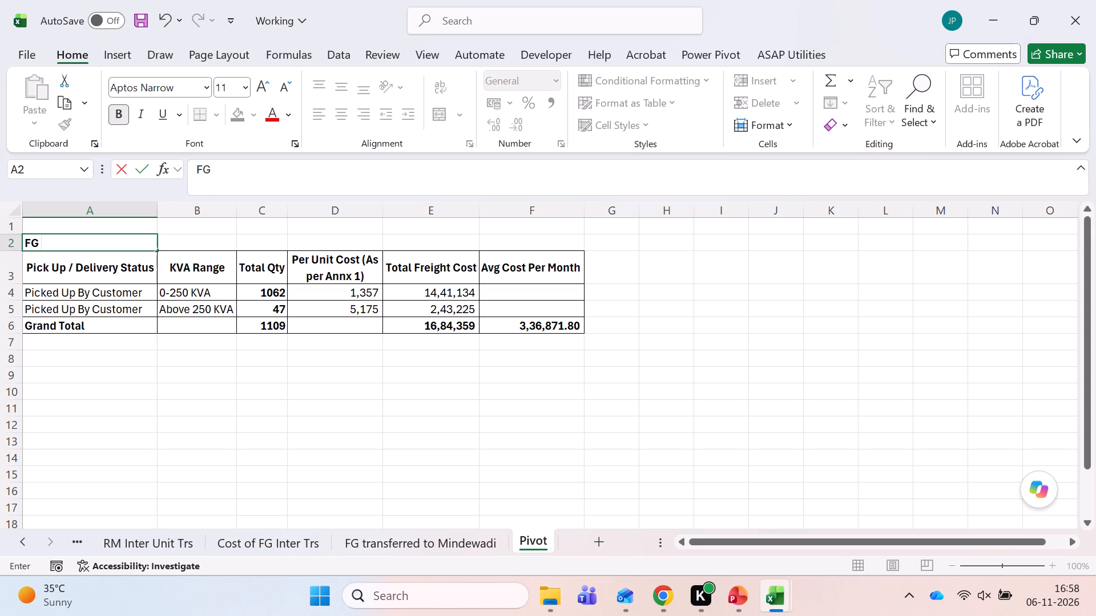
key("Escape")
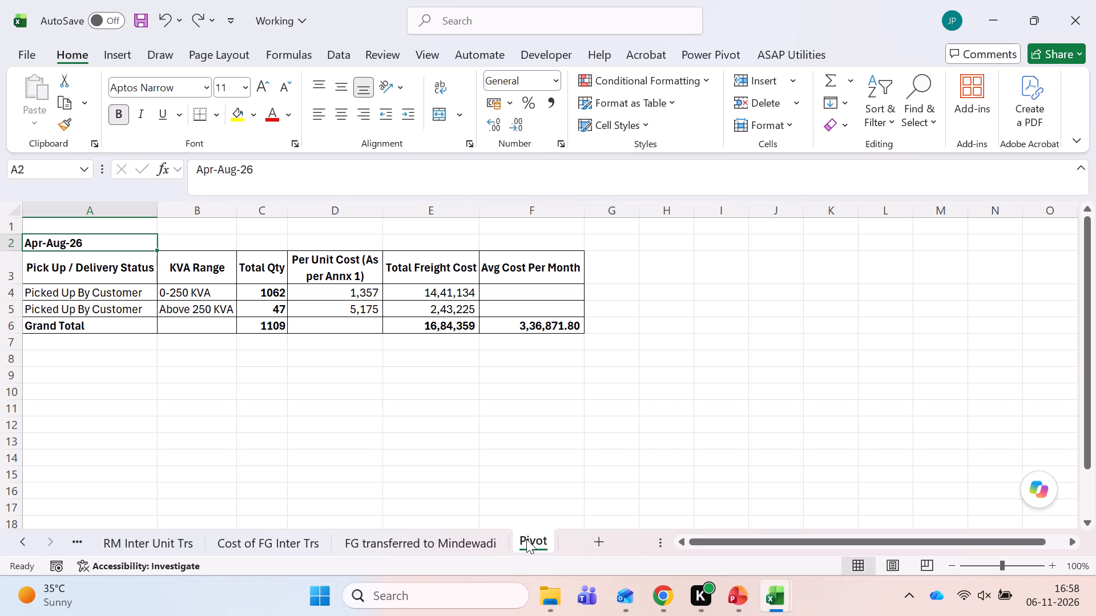
Rename the Pivot sheet as Summary of FG to Mindewadi and save the workbook.
right_click(526, 539)
left_click(589, 298)
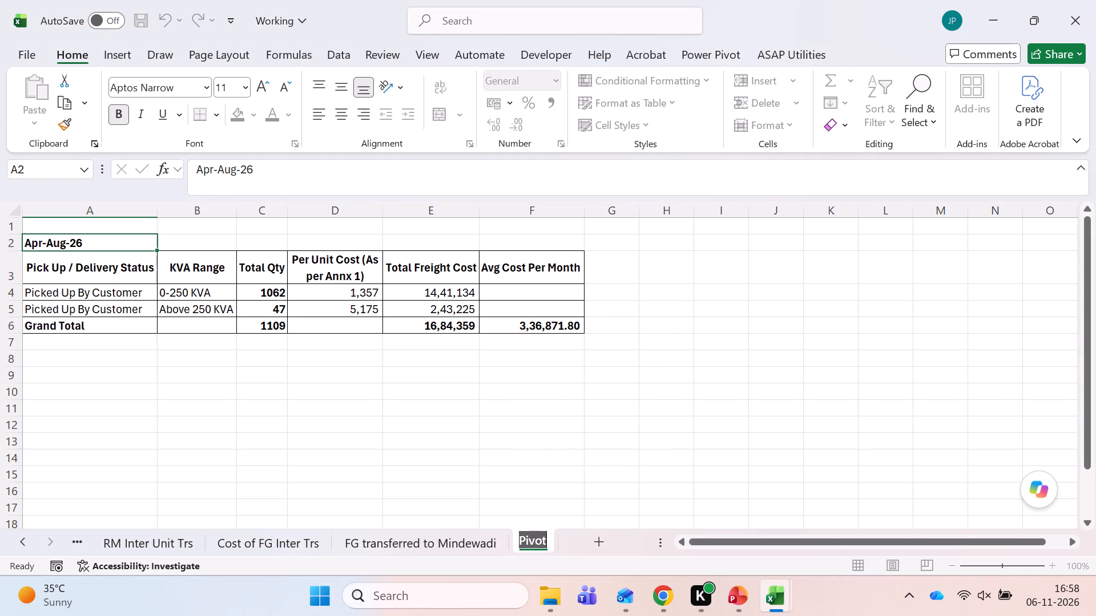
type("Summary of FG to Minfe")
key("BackSpace")
key("BackSpace")
type("dewadi")
key("Return")
key("ctrl+s")
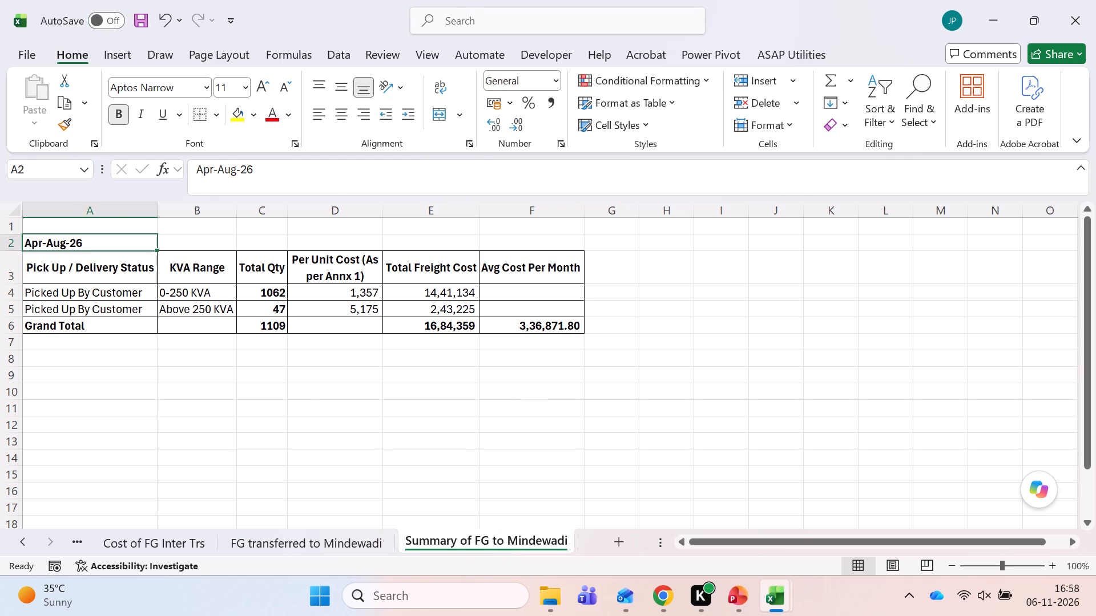
Look over the freight cost table on Summary of FG to Mindewadi and save the workbook.
key("ctrl+Page_Up")
key("ctrl+Page_Down")
key("ctrl+Left")
key("Down")
key("Down")
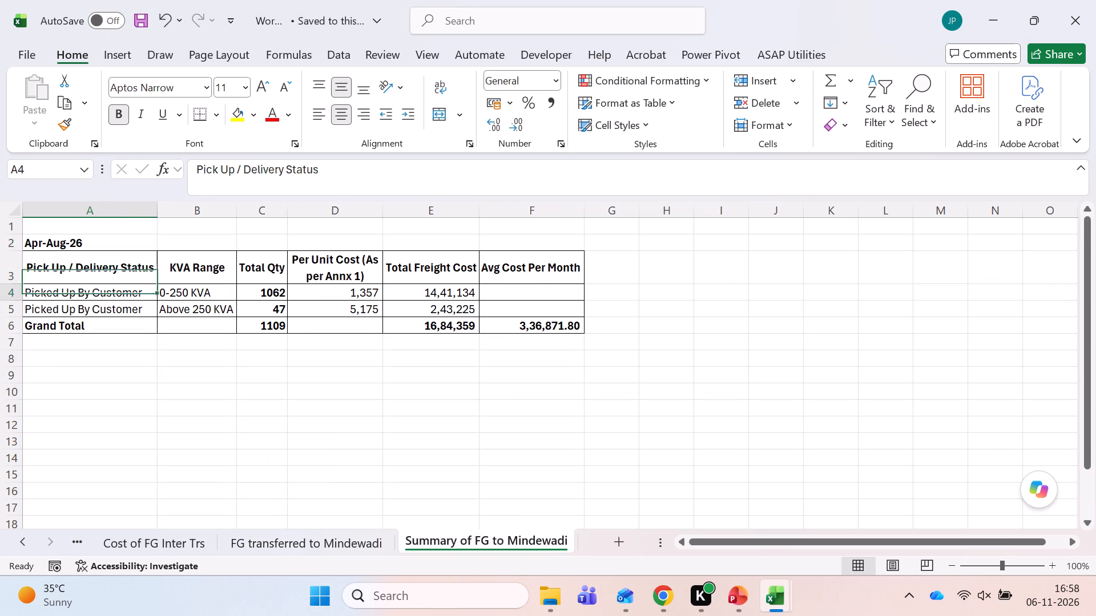
key("Right")
key("Right")
key("Up")
key("ctrl+Left")
key("ctrl+s")
Review the FG transferred to Mindewadi data and the hired-truck cost estimate on Cost of FG Inter Trs.
key("ctrl+Page_Up")
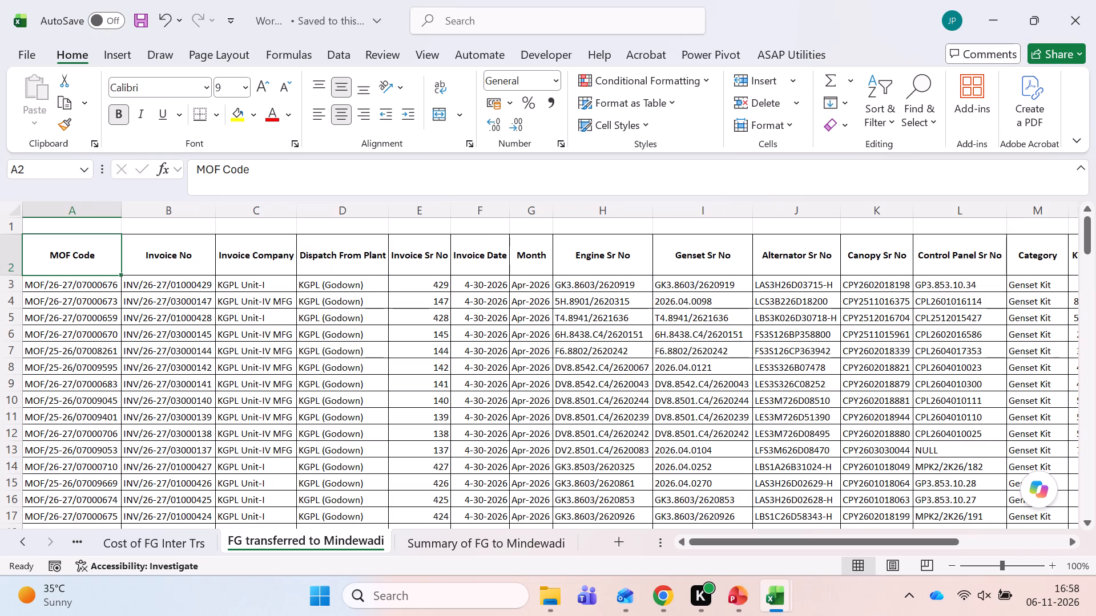
key("ctrl+Page_Up")
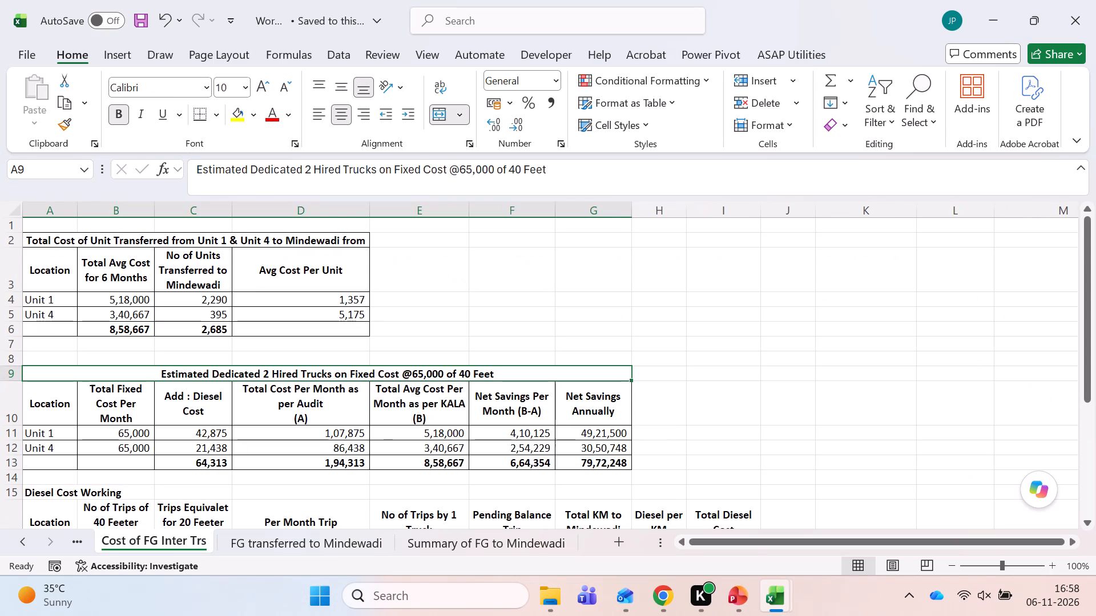
key("Down")
key("ctrl+Left")
key("ctrl+Left")
key("ctrl+Left")
key("Right")
key("Right")
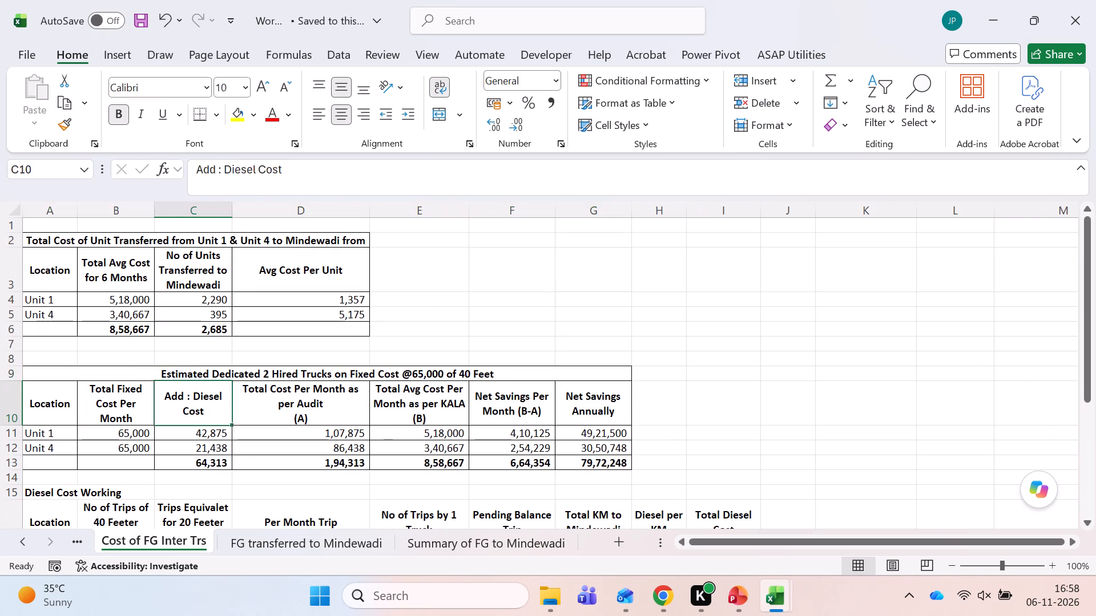
key("Right")
key("Left")
key("Left")
key("Left")
key("Left")
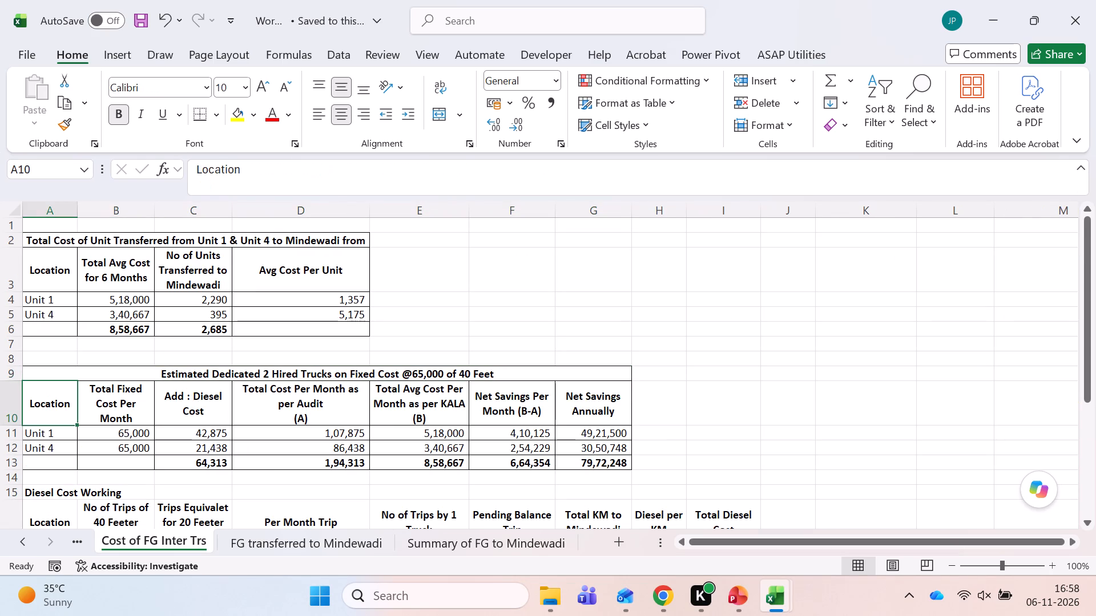
key("Page_Down")
Return to Summary of FG to Mindewadi and examine its freight cost rows.
key("ctrl+Page_Down")
key("ctrl+Page_Down")
key("ctrl+Up")
key("ctrl+Up")
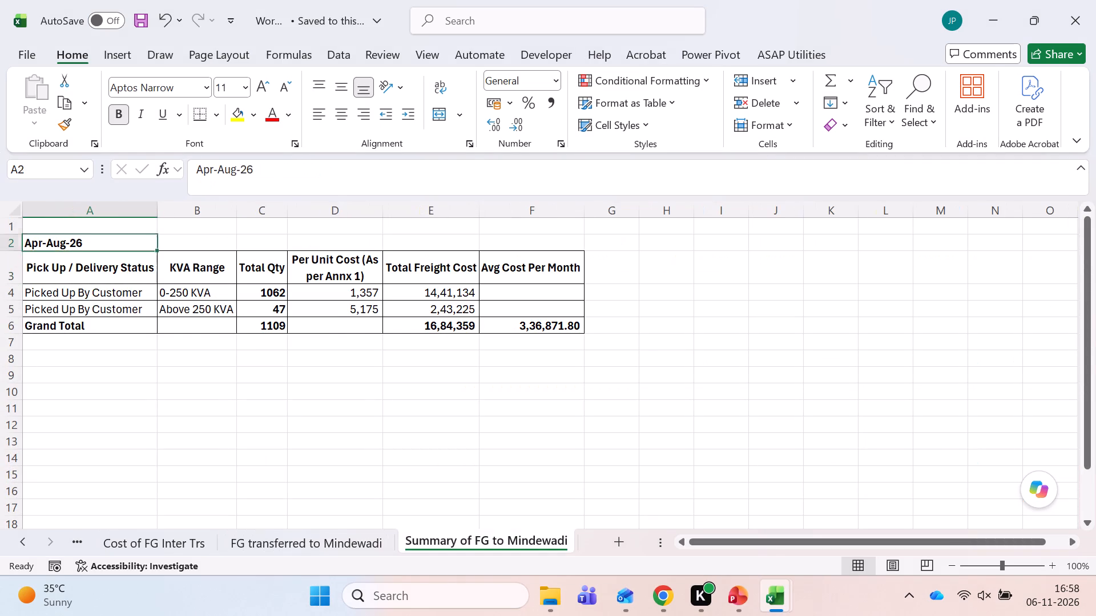
key("ctrl+Up")
key("ctrl+Up")
key("Down")
key("Down")
key("Down")
key("Down")
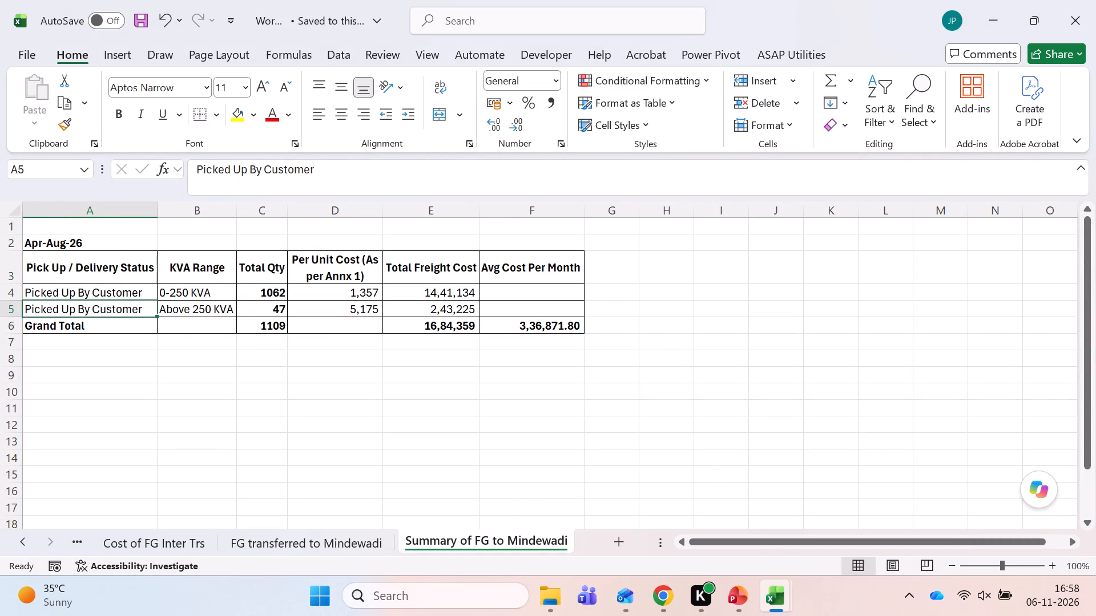
Go back to Cost of FG Inter Trs and examine the diesel working and the unit transfer cost table.
key("ctrl+Page_Up")
key("ctrl+Left")
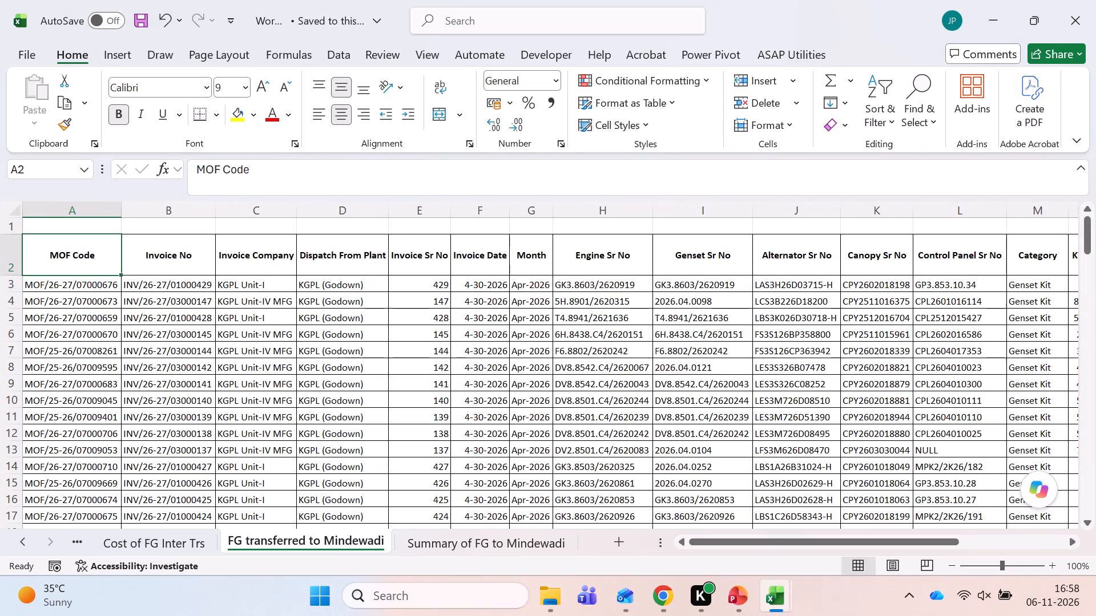
key("ctrl+Page_Up")
key("Left")
key("ctrl+Up")
key("ctrl+Up")
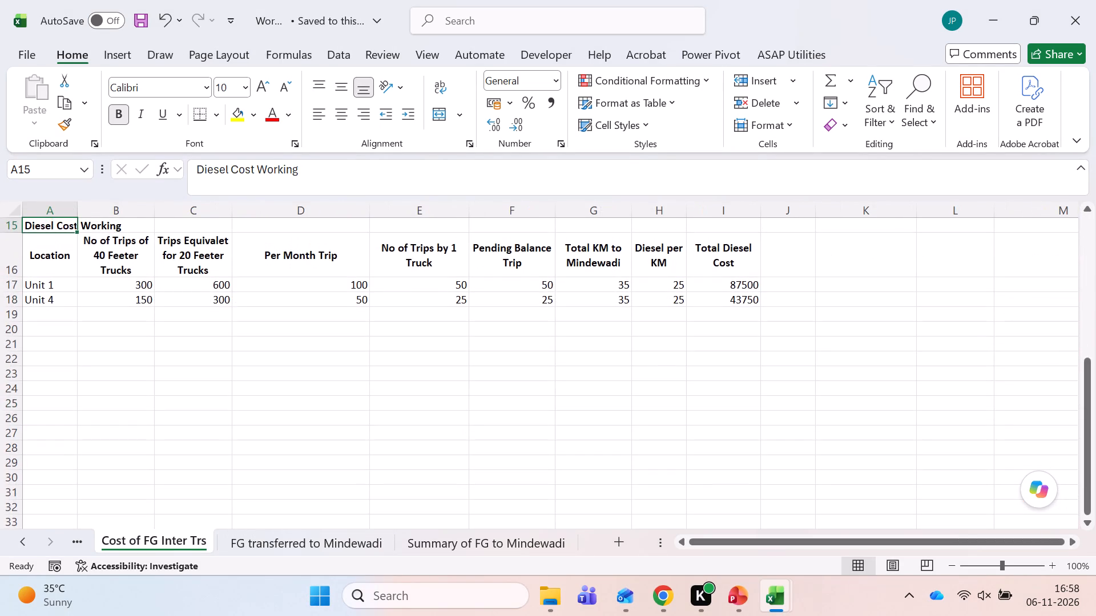
key("ctrl+Up")
key("ctrl+Up")
key("ctrl+Up")
key("ctrl+Up")
key("ctrl+Up")
key("ctrl+Up")
key("Up")
key("Down")
key("Down")
key("Down")
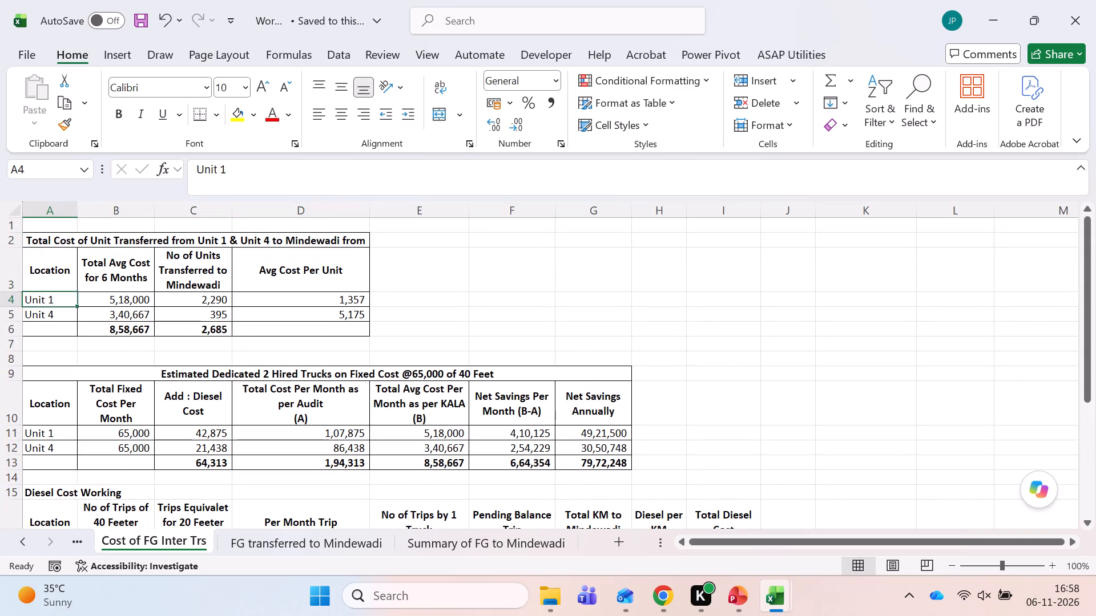
key("Down")
key("Down")
Check the Cost Per Trip cells E21:E23 in the three-vehicle cost table on RM Inter Unit Trs and save the workbook.
key("ctrl+Page_Up")
key("ctrl+Left")
key("ctrl+Left")
key("ctrl+Up")
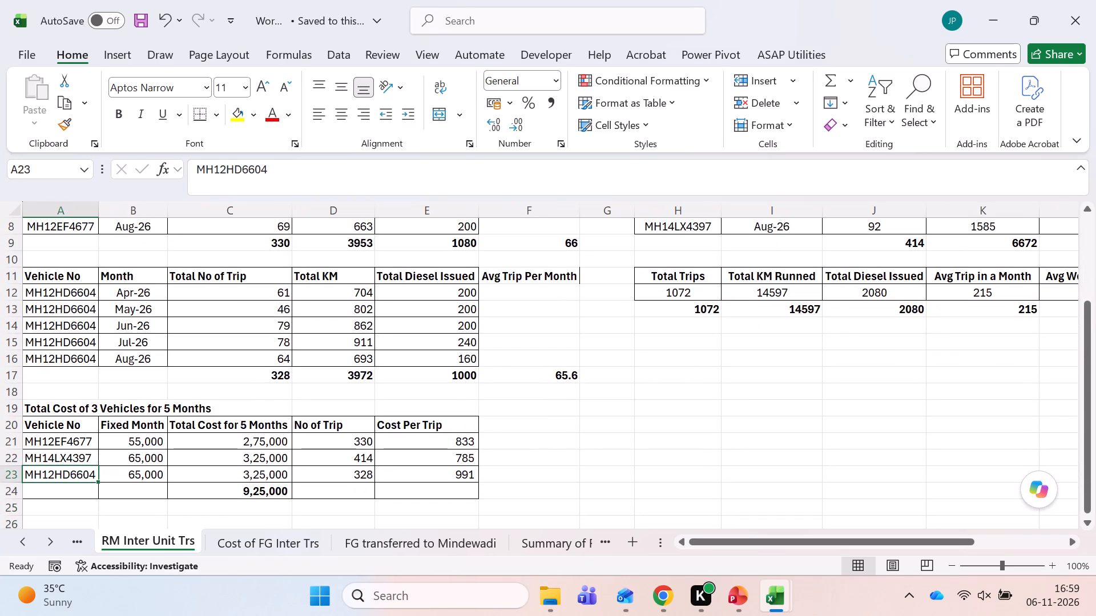
left_click(112, 407)
left_click(449, 444)
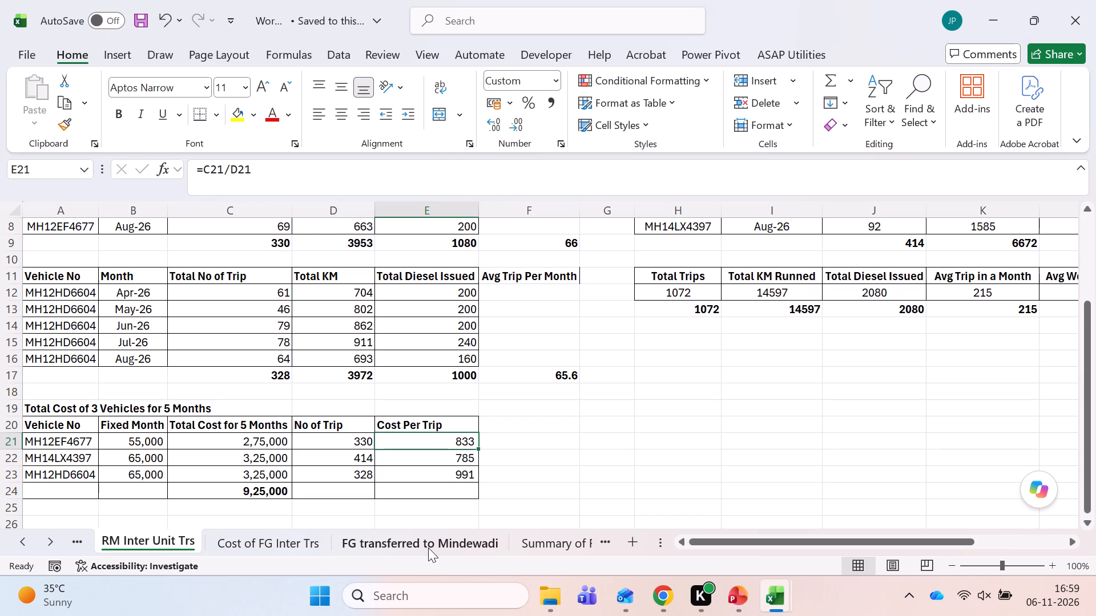
key("shift+Down")
key("shift+Down")
key("Right")
key("Left")
key("ctrl+s")
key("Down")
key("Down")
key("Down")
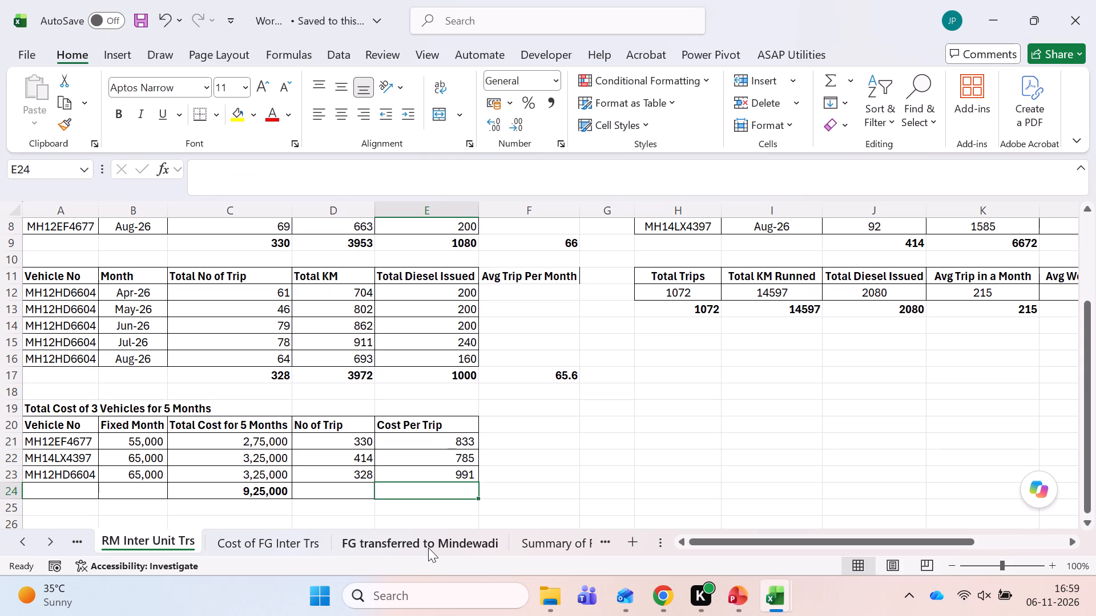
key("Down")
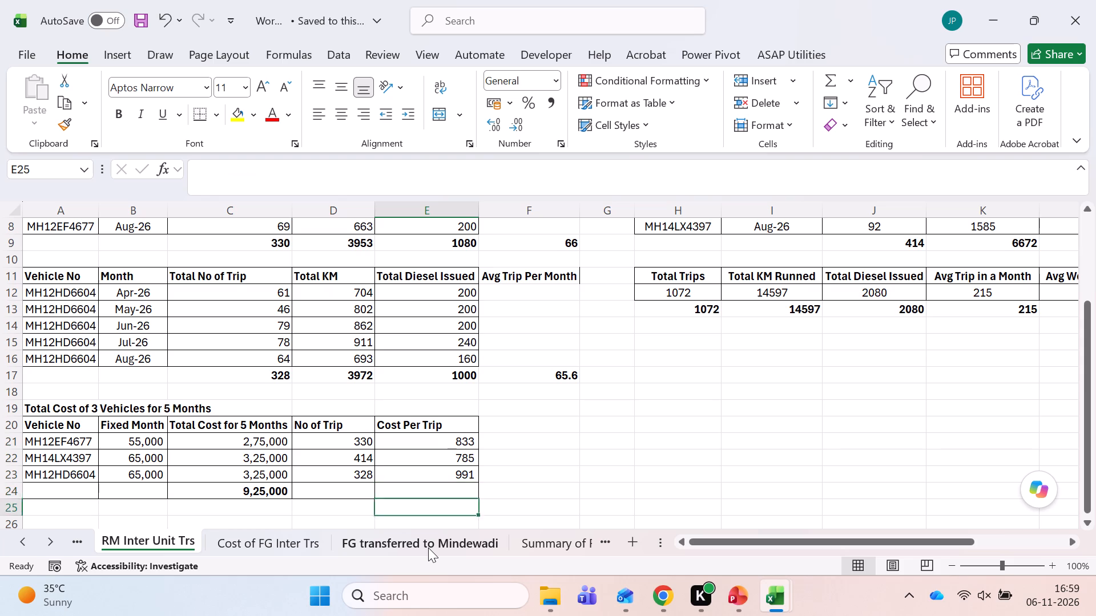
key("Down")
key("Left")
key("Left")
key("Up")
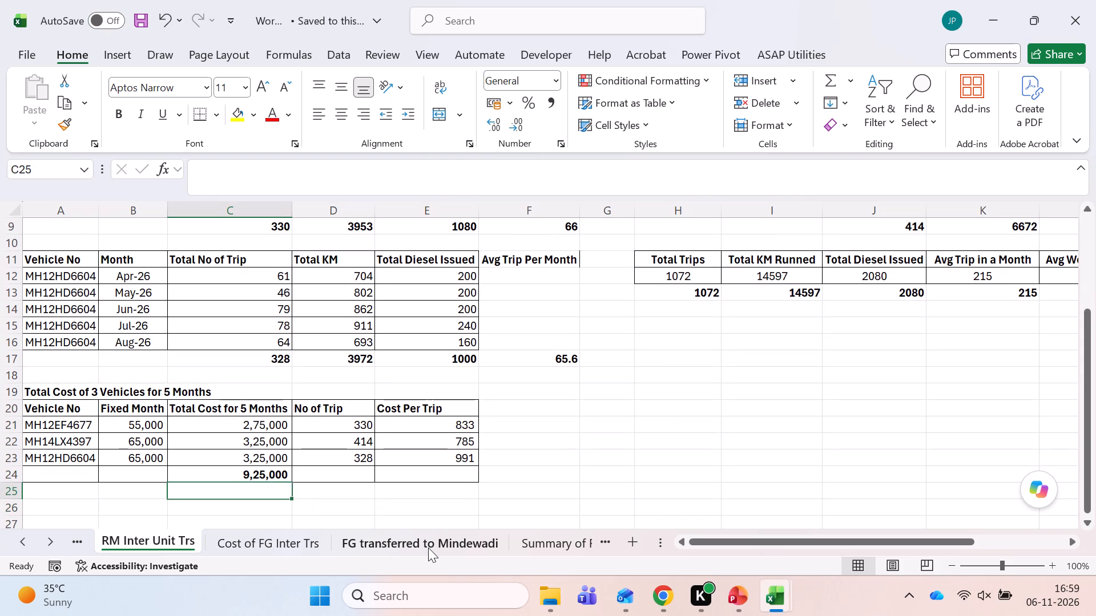
Below the three-vehicle cost total, enter =C24/3 in C25 to average the cost over the three vehicles.
key("equal")
key("Up")
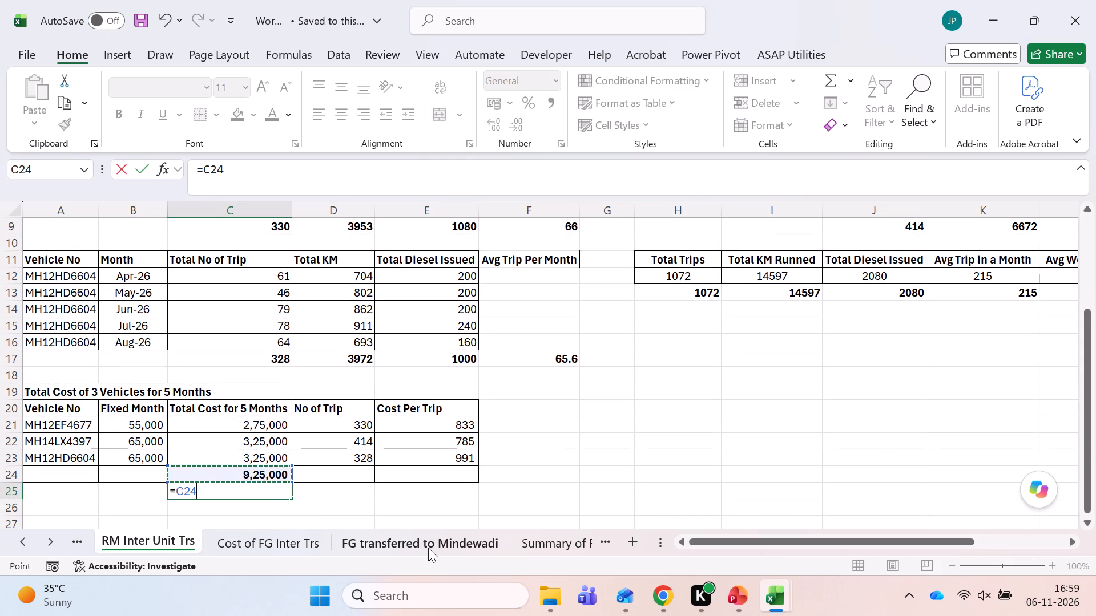
type("/3")
key("Return")
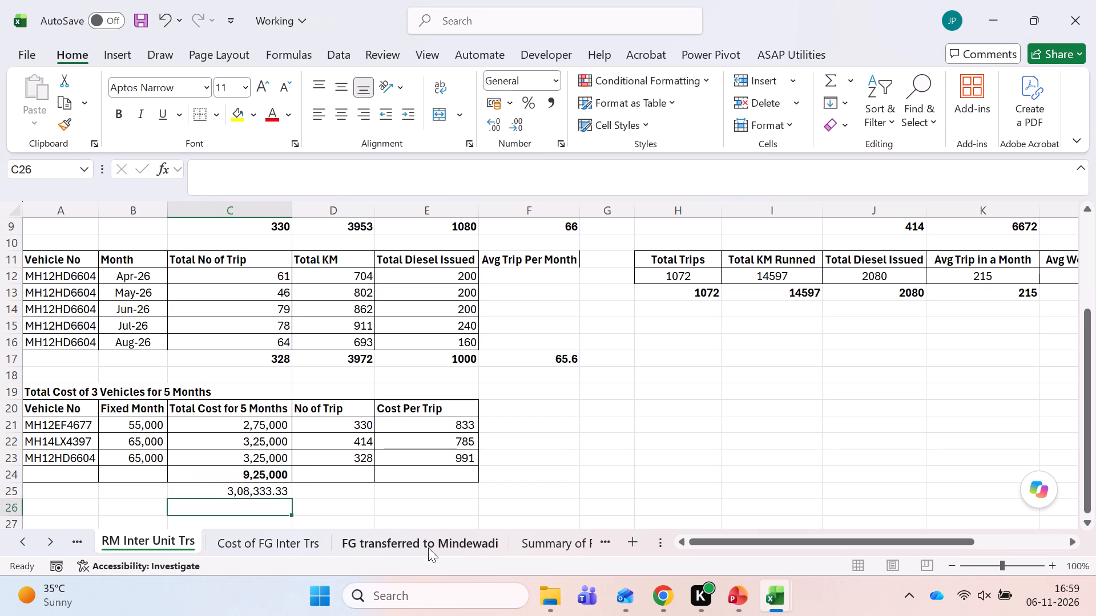
Label B25 "Avg Cost Per Vehicle" in bold and autofit column B to the text.
key("Up")
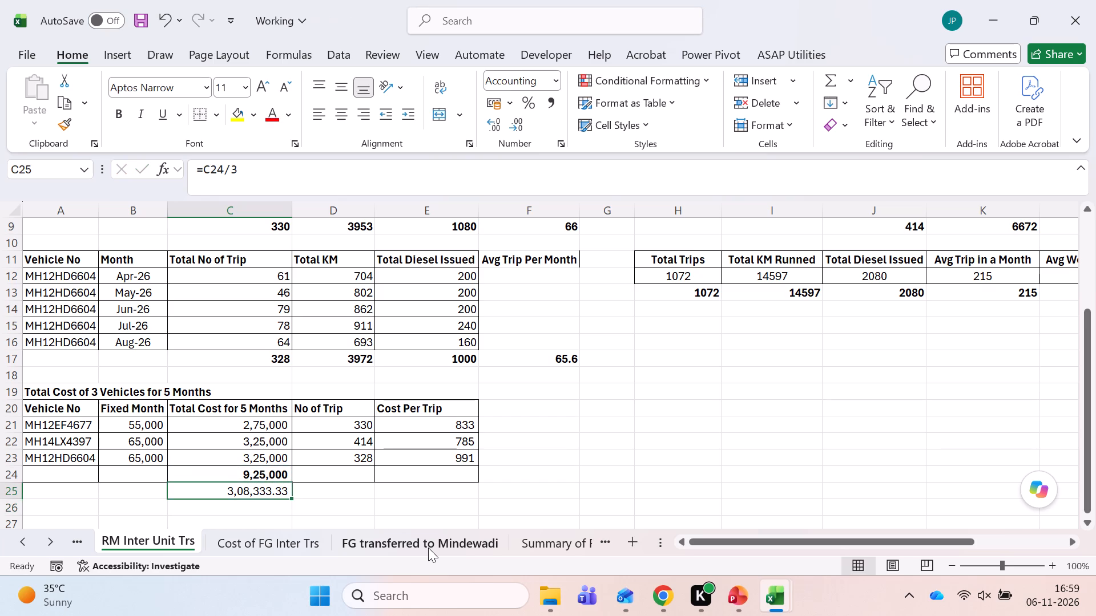
key("Left")
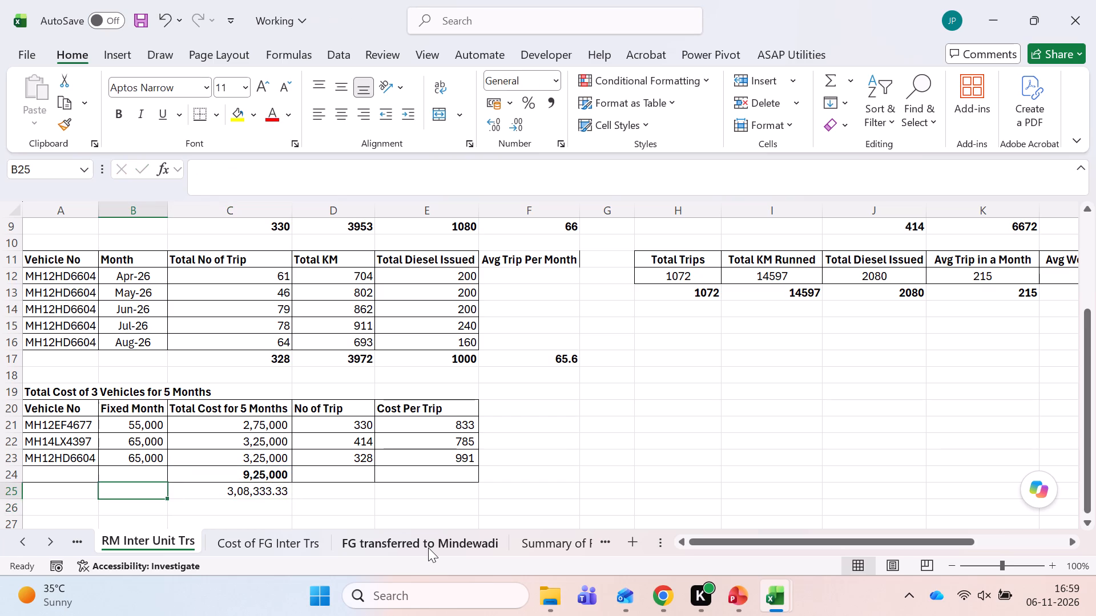
type("Avg Cost Per Vehicle")
key("Return")
key("Up")
key("alt+h")
type("oi")
key("ctrl+b")
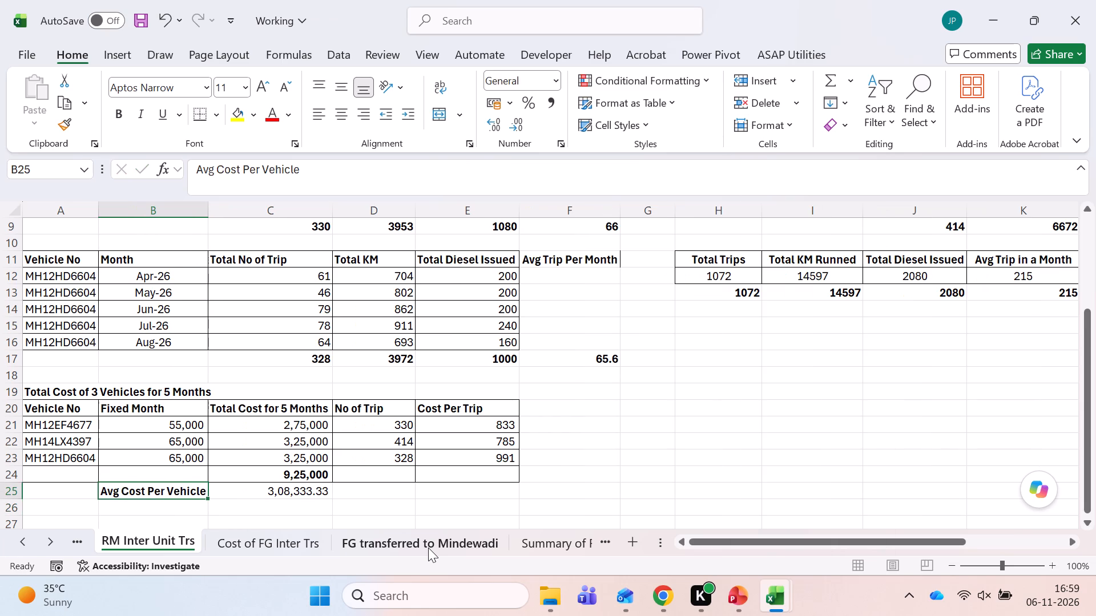
Look over the Fixed Month and Total Cost for 5 Months entries in the three-vehicle cost table.
key("Down")
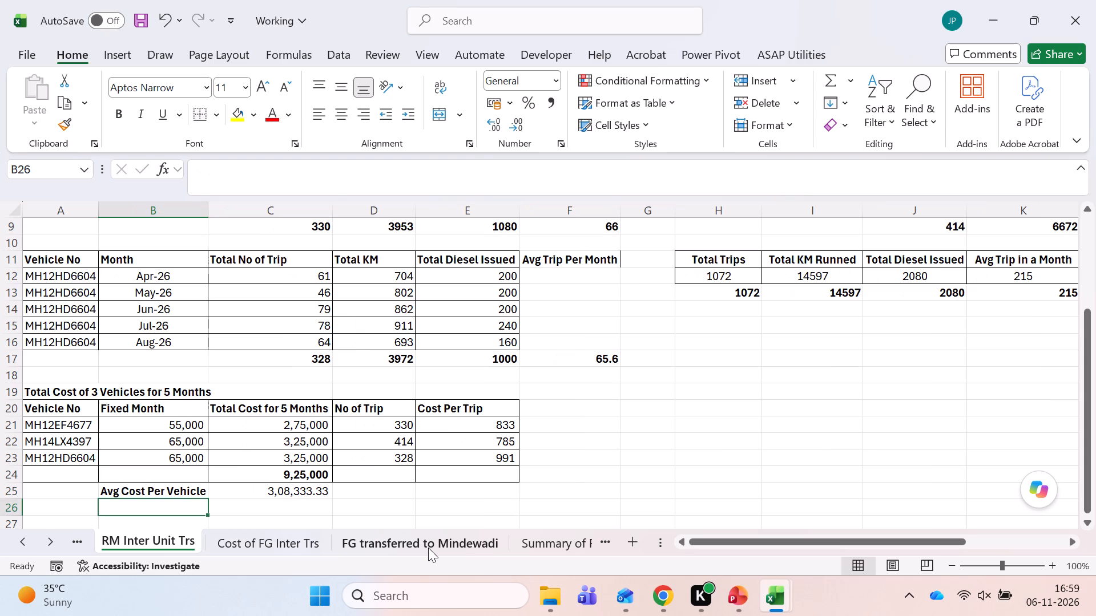
key("Up")
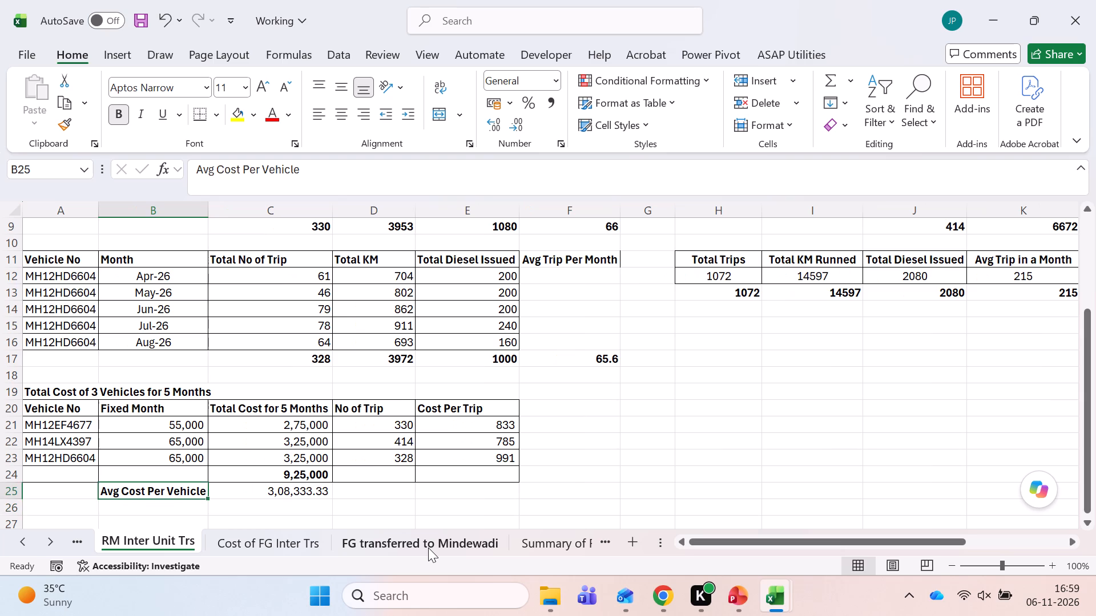
key("Right")
key("Left")
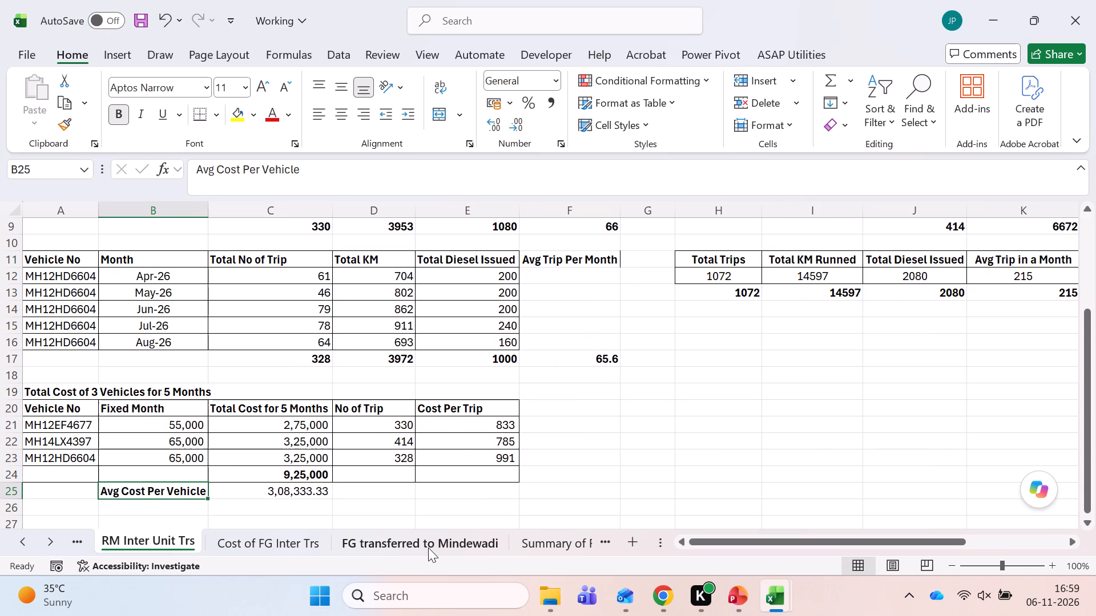
key("Right")
key("Left")
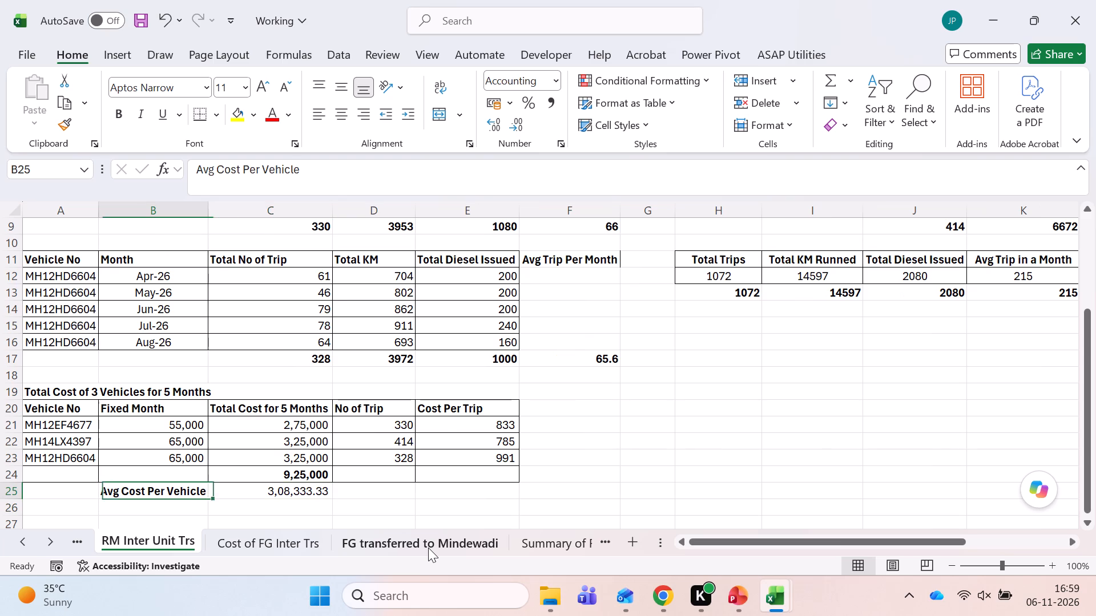
key("Up")
key("Up")
key("Up")
key("Up")
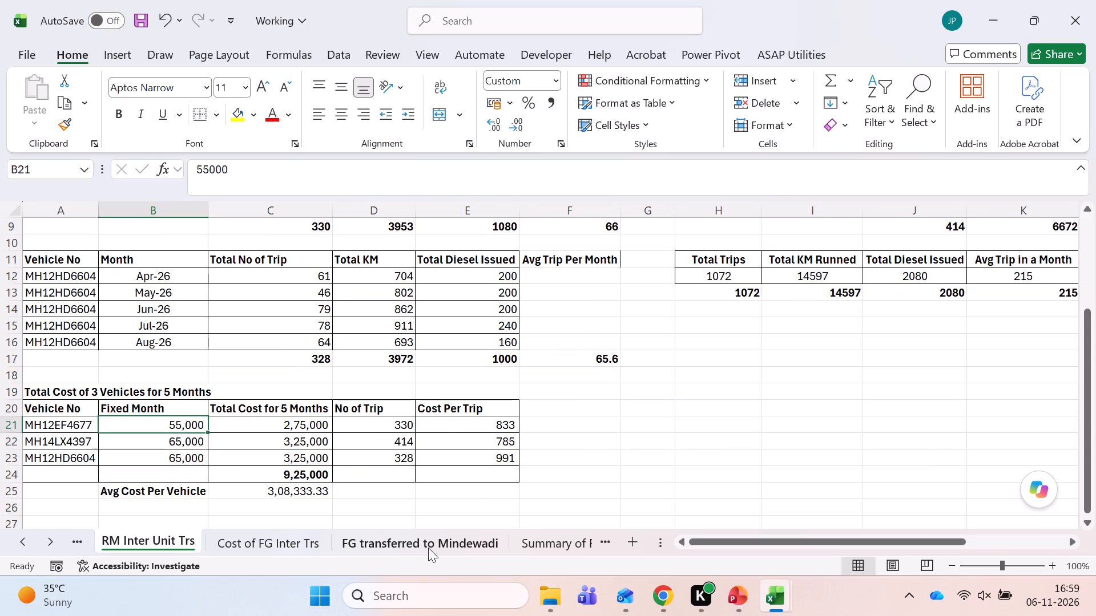
key("shift+Down")
key("shift+Down")
key("Right")
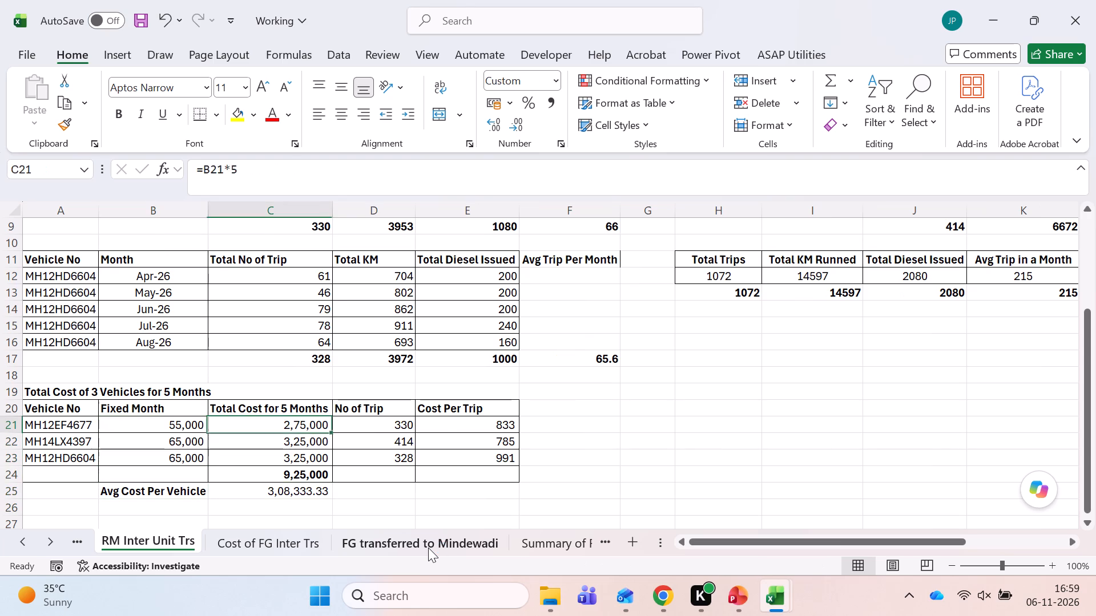
key("Right")
key("Right")
key("Right")
key("Right")
key("Right")
key("Left")
key("Left")
key("Left")
key("Left")
key("Left")
key("Left")
key("Left")
key("Left")
key("Left")
key("Left")
key("Left")
key("Left")
key("Left")
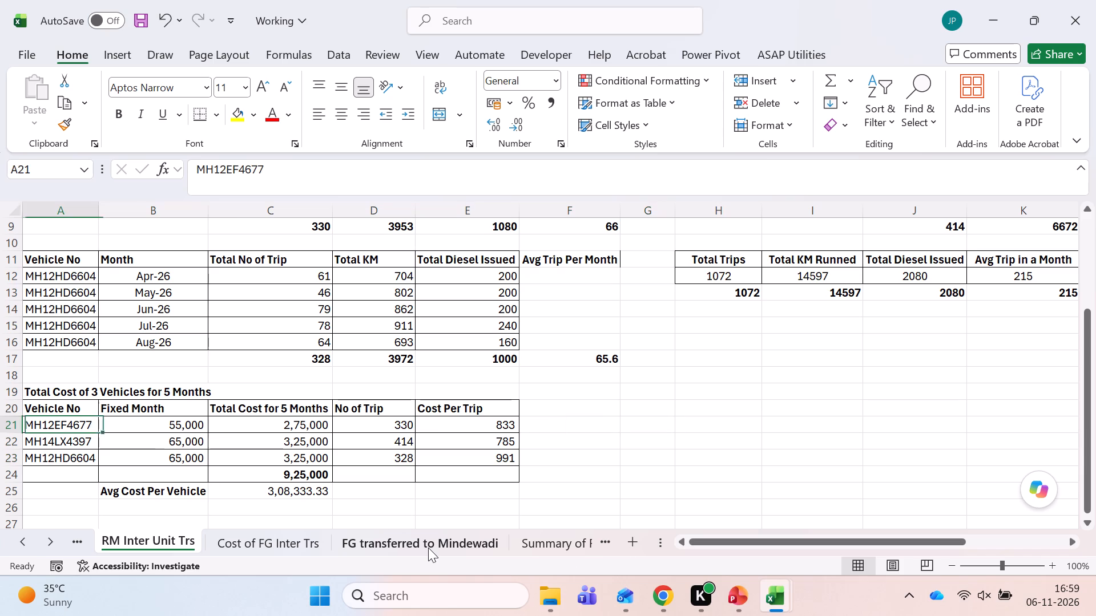
Make the average vehicle cost in C25 bold and save the workbook.
key("Right")
key("Right")
key("Right")
key("Down")
key("Down")
key("Down")
key("Down")
key("Down")
key("Left")
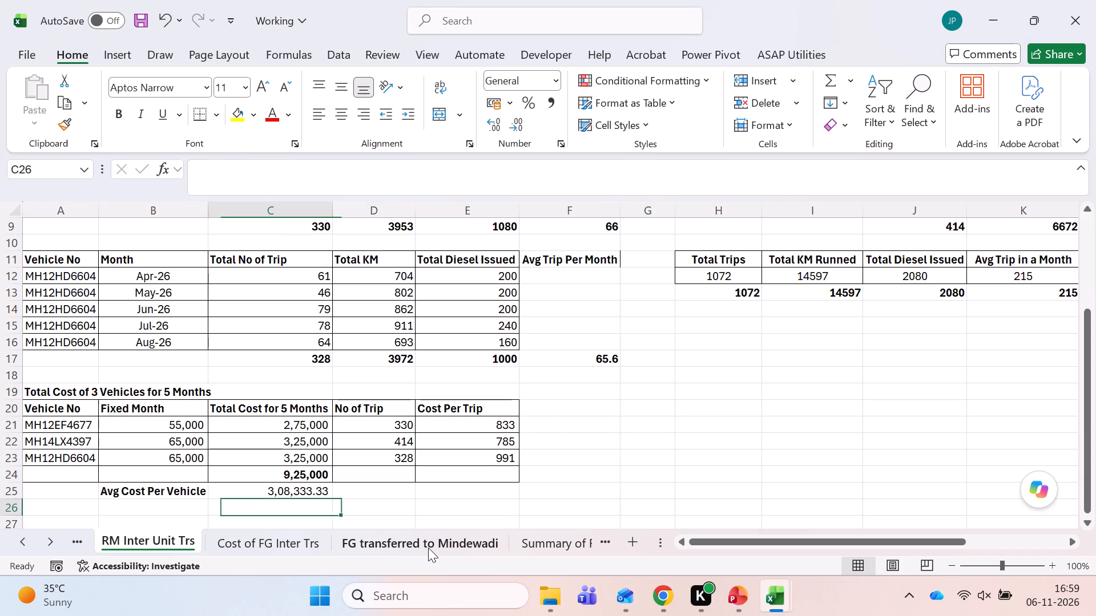
key("Up")
key("ctrl+b")
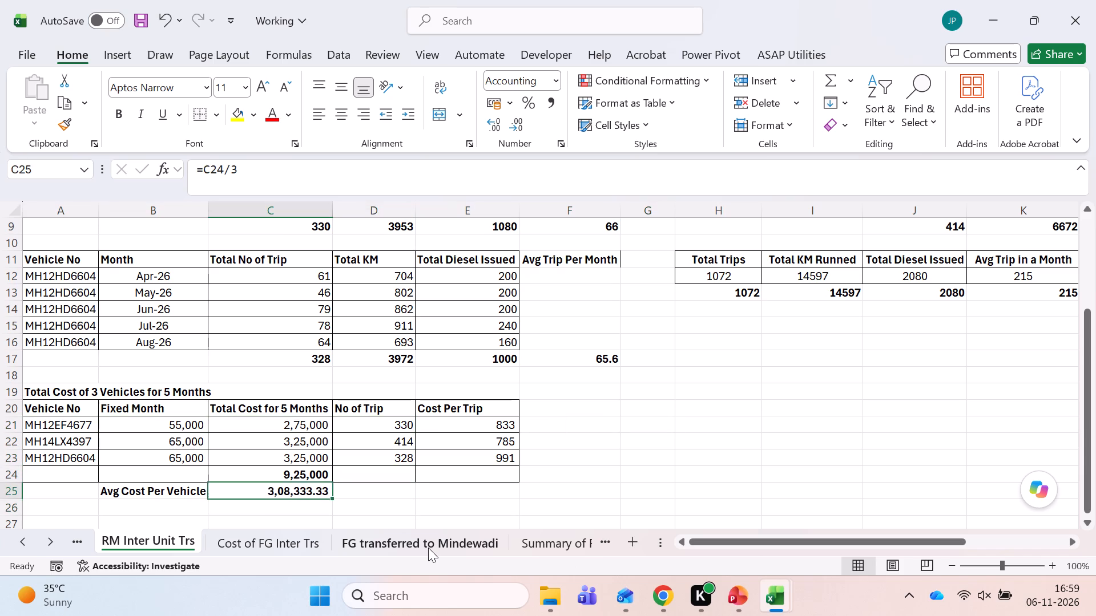
key("ctrl+s")
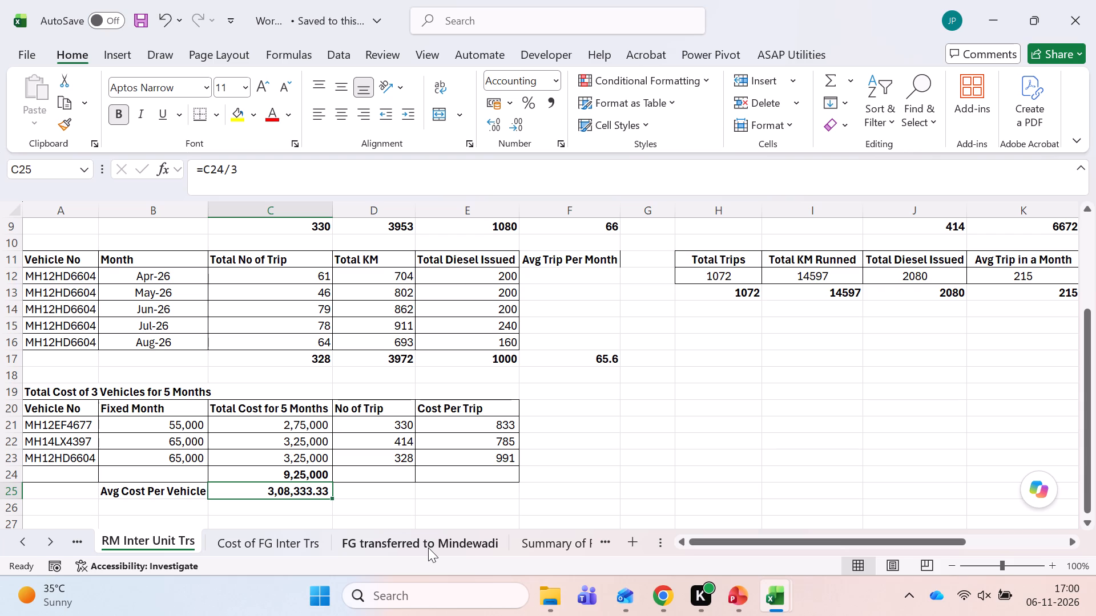
Examine the No of Trip column and the Cost Per Trip cells E21:E23 in the three-vehicle cost table.
key("Right")
key("Right")
key("Right")
key("Left")
key("Left")
key("Up")
key("Up")
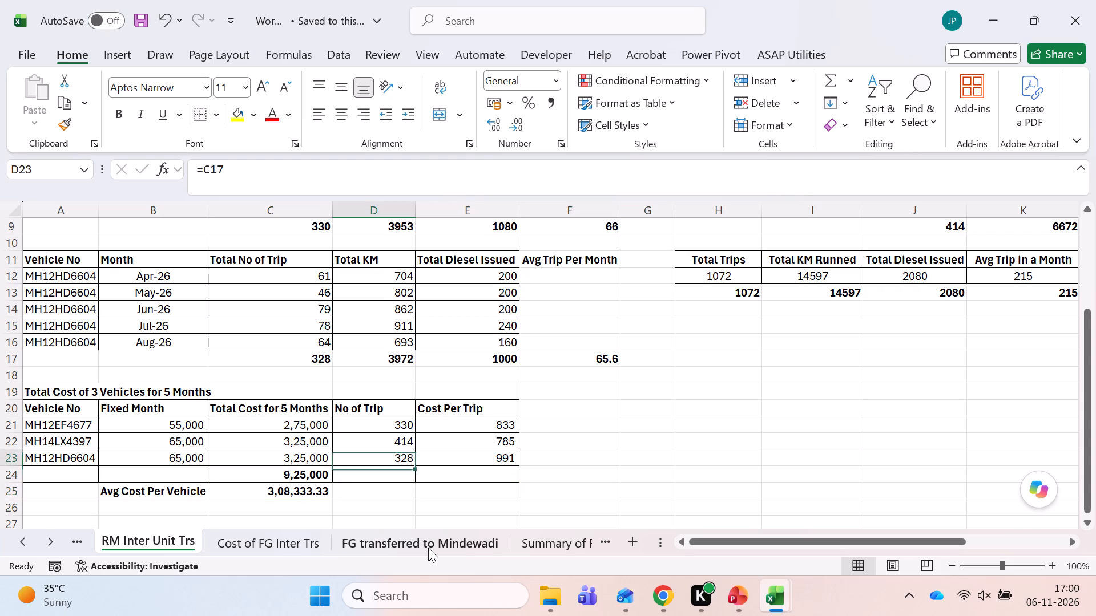
key("Up")
key("Up")
key("Up")
key("Right")
key("Down")
key("shift+Down")
key("shift+Down")
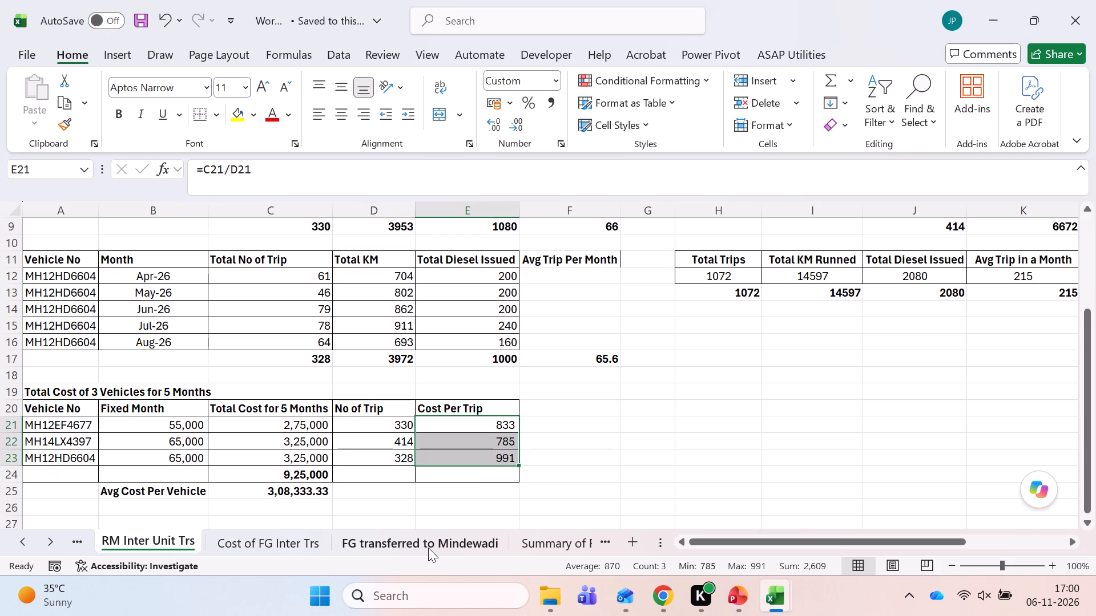
Enter =AVERAGE(E21:E23) in E24 below the Cost Per Trip figures and make it bold.
key("Down")
key("Down")
key("Down")
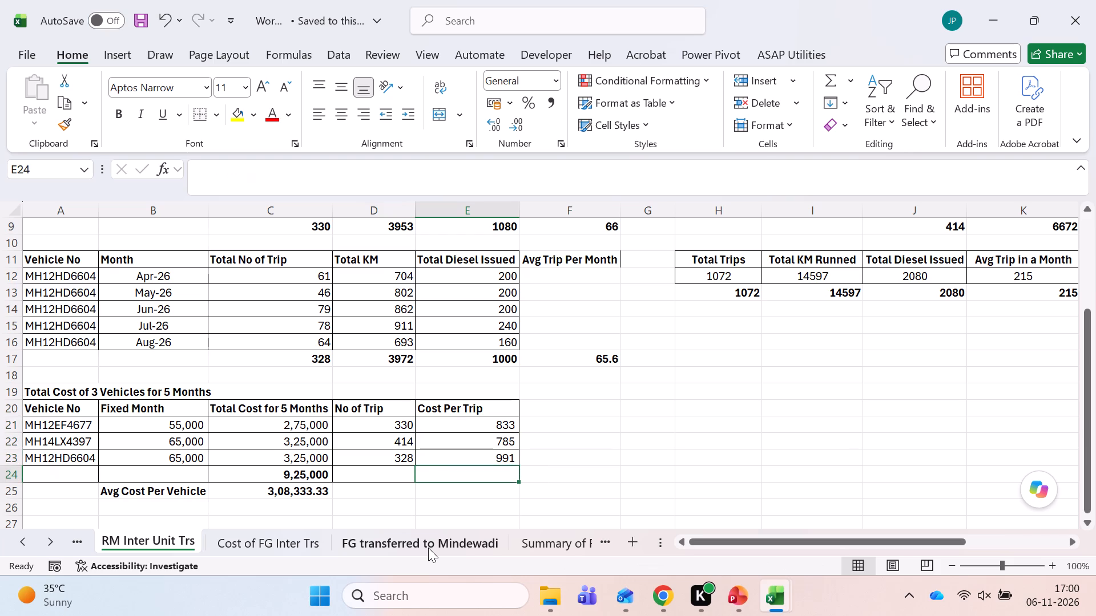
type("=av")
type("erg")
key("BackSpace")
key("Tab")
key("Up")
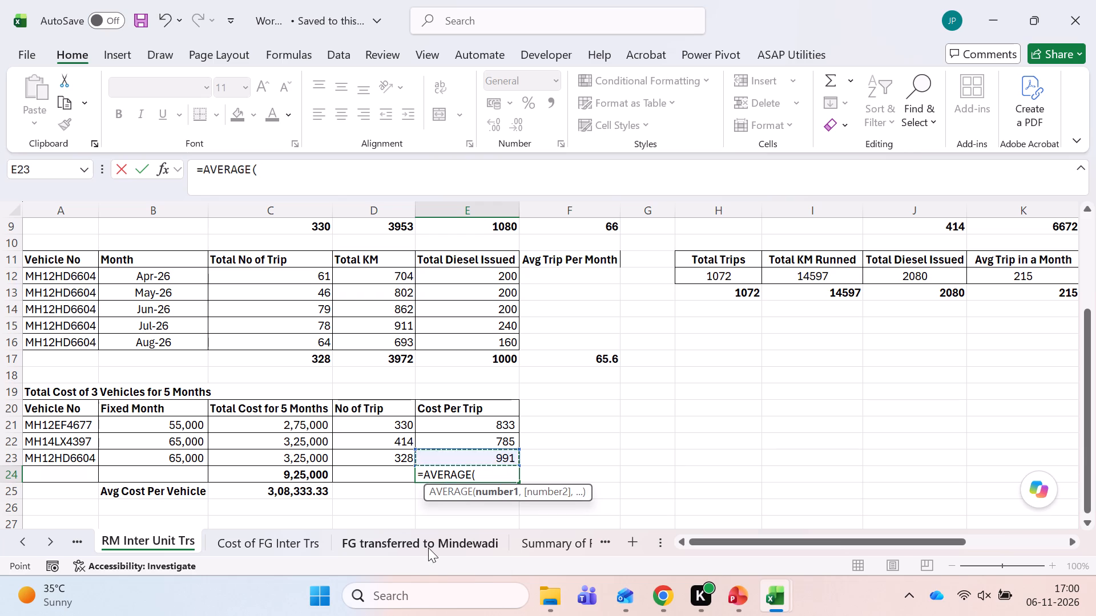
key("Up")
key("Up")
key("shift+Down")
key("shift+Down")
key("shift+parenright")
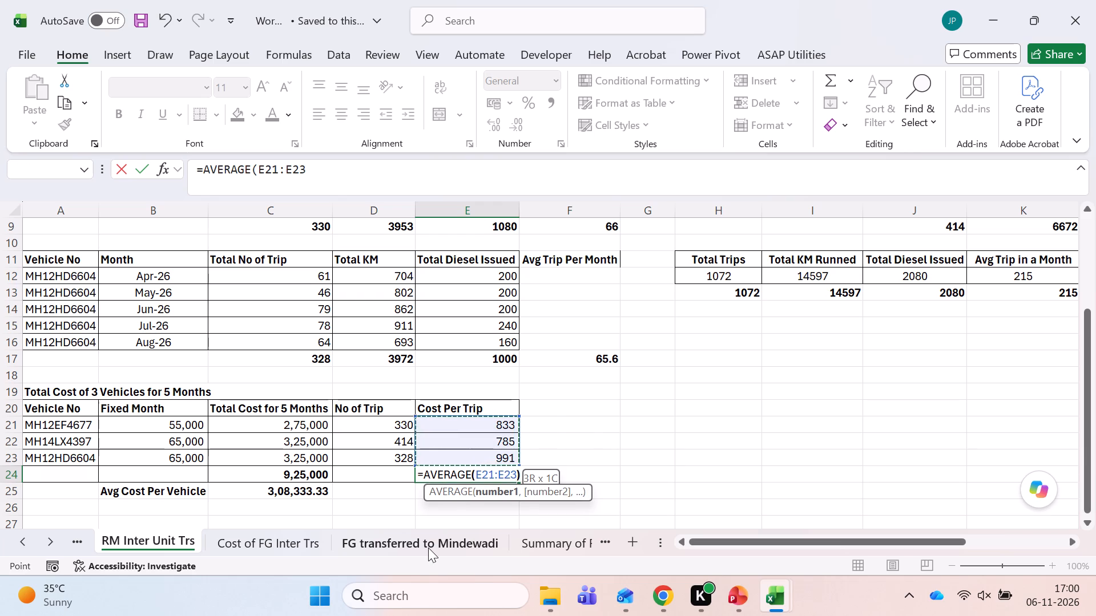
key("Tab")
key("Left")
key("ctrl+b")
key("Right")
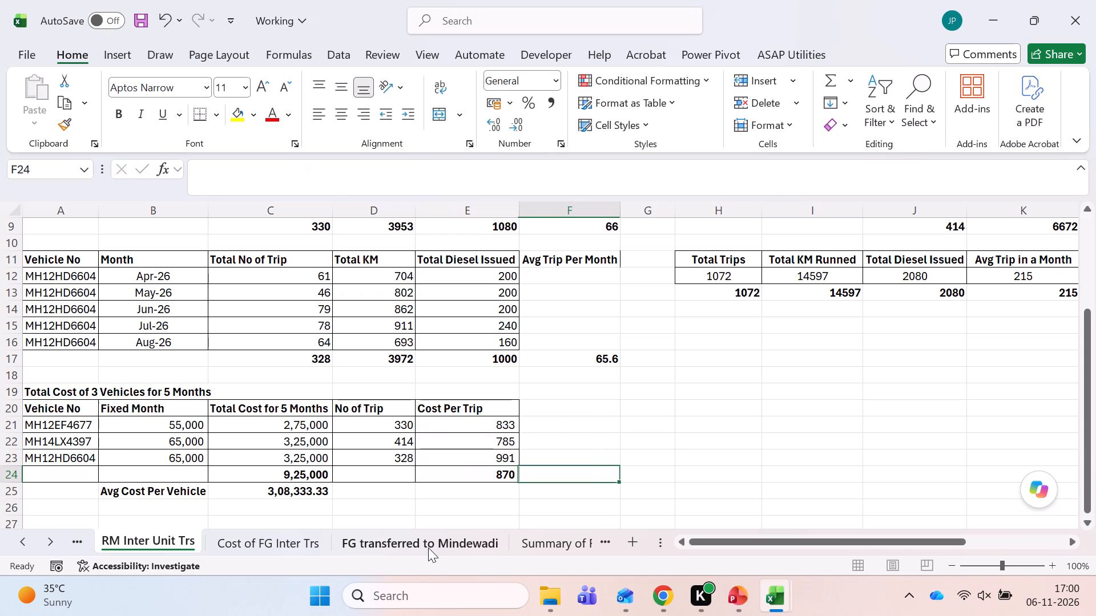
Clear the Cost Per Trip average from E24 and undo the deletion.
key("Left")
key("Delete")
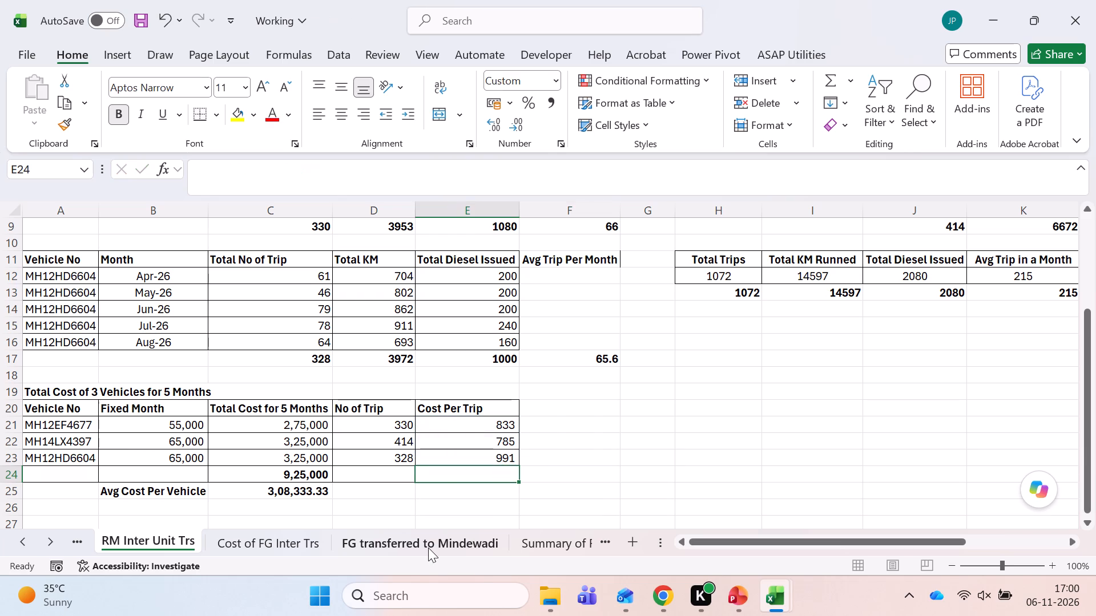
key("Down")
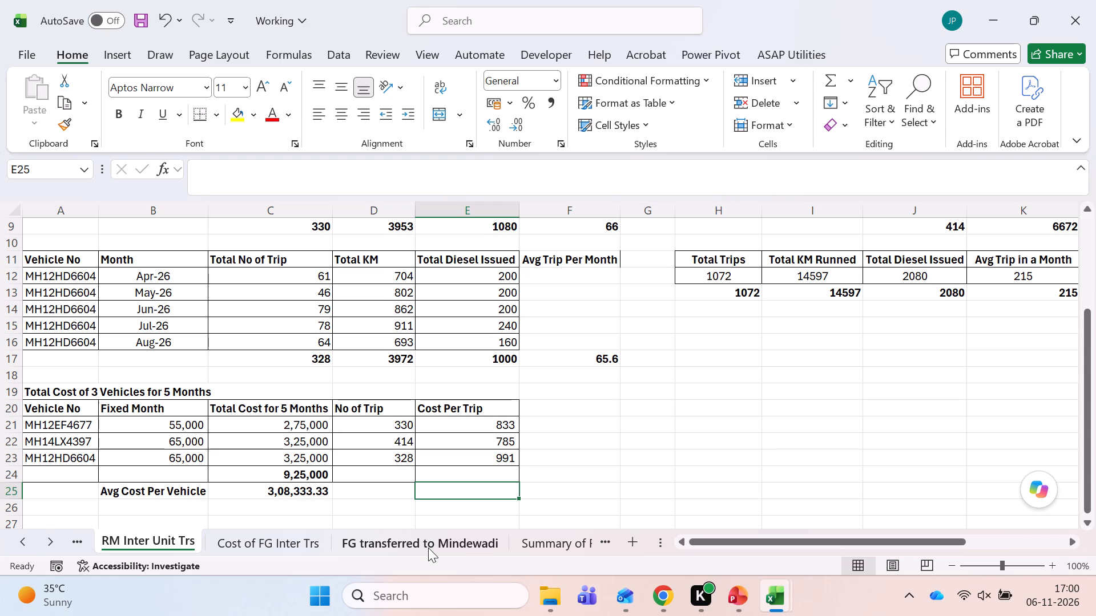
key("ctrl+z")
Copy the Cost Per Trip average formula from E24 into E25 and clear E24.
key("ctrl+c")
key("Down")
key("Return")
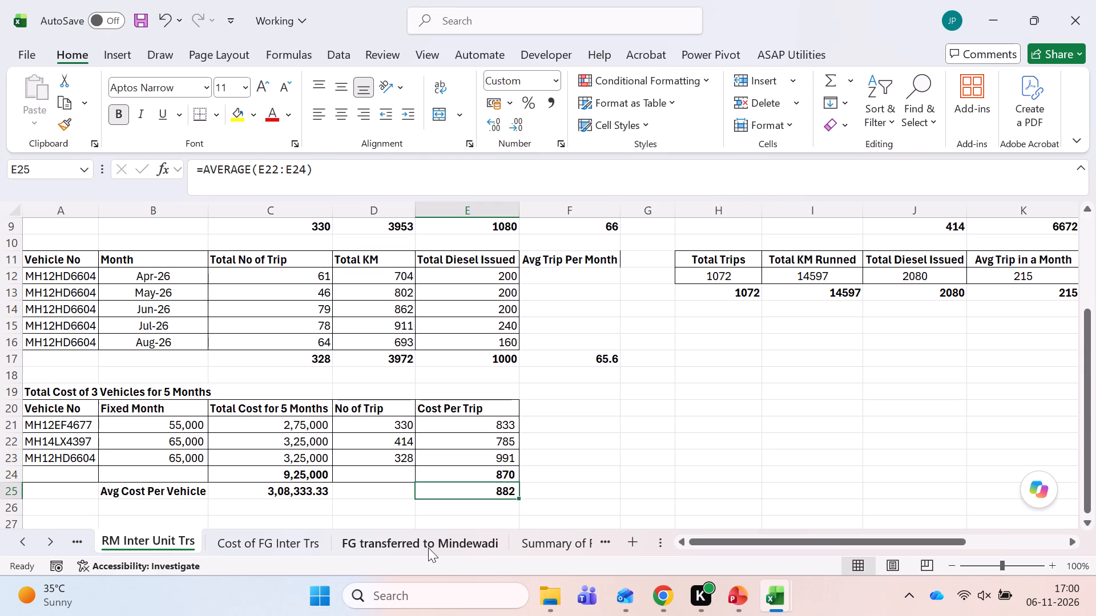
key("Up")
key("Delete")
Correct the formula in E25 to =AVERAGE(E21:E23) so it averages the three vehicles' Cost Per Trip values.
key("Down")
key("F2")
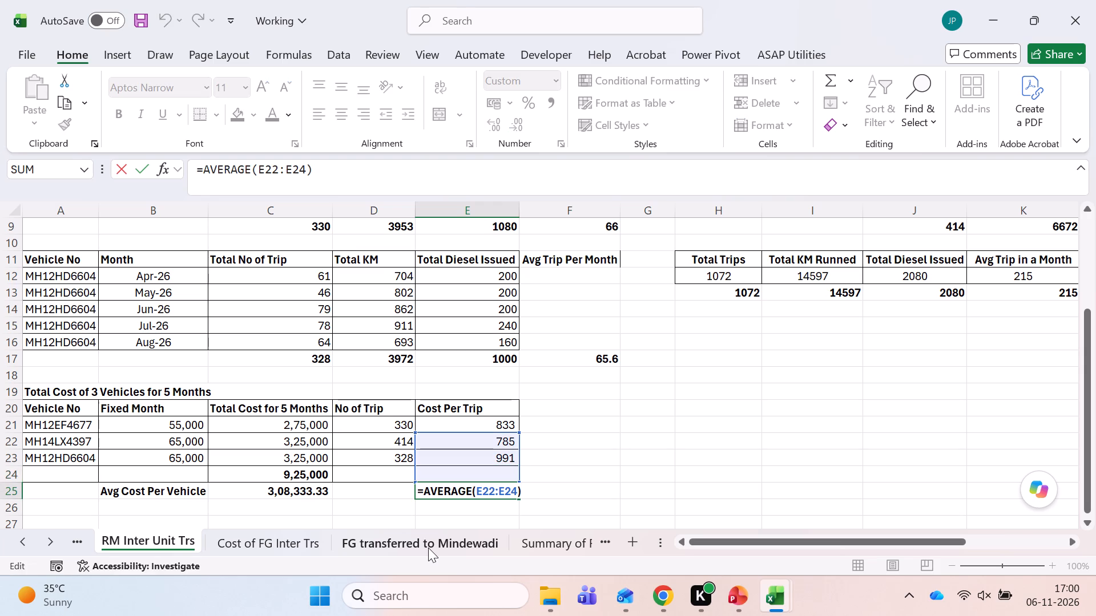
left_click(493, 492)
key("BackSpace")
key("3")
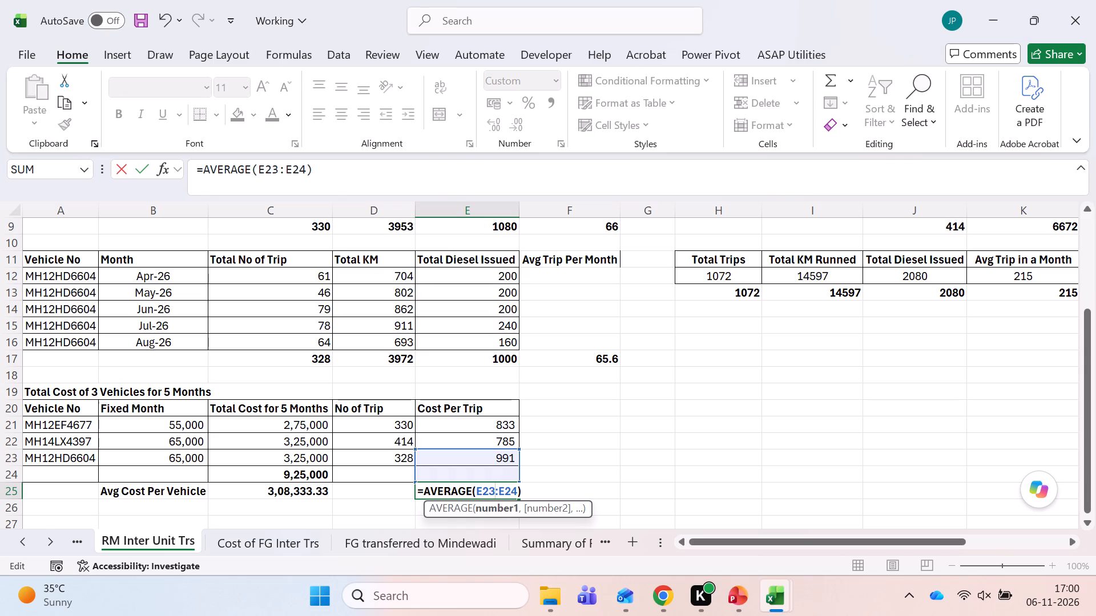
key("BackSpace")
key("1")
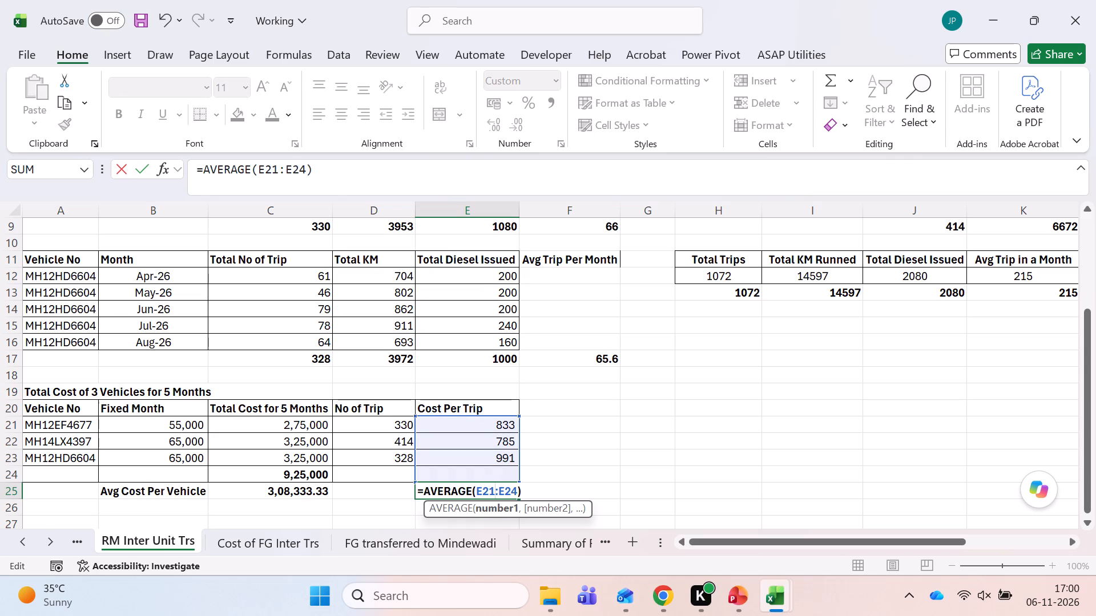
key("Right")
key("Right")
key("Right")
key("Right")
key("BackSpace")
key("3")
key("Return")
Label the Cost Per Trip average by entering "Avg Cost Per Trip" in F25.
key("Up")
key("Right")
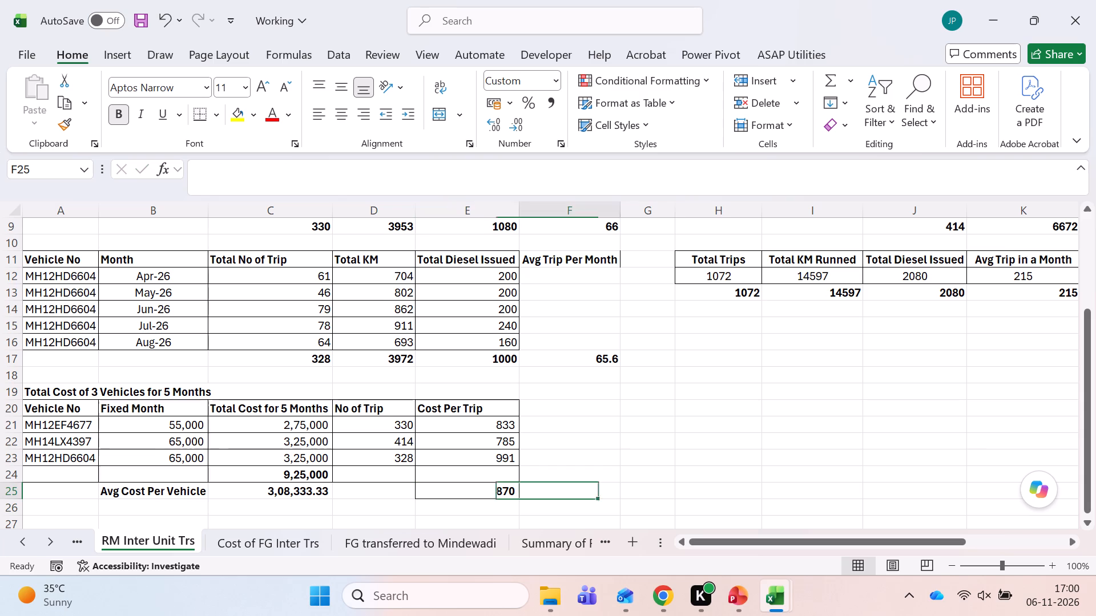
type("Avg Cost Per")
key("space")
type("Trip")
key("Tab")
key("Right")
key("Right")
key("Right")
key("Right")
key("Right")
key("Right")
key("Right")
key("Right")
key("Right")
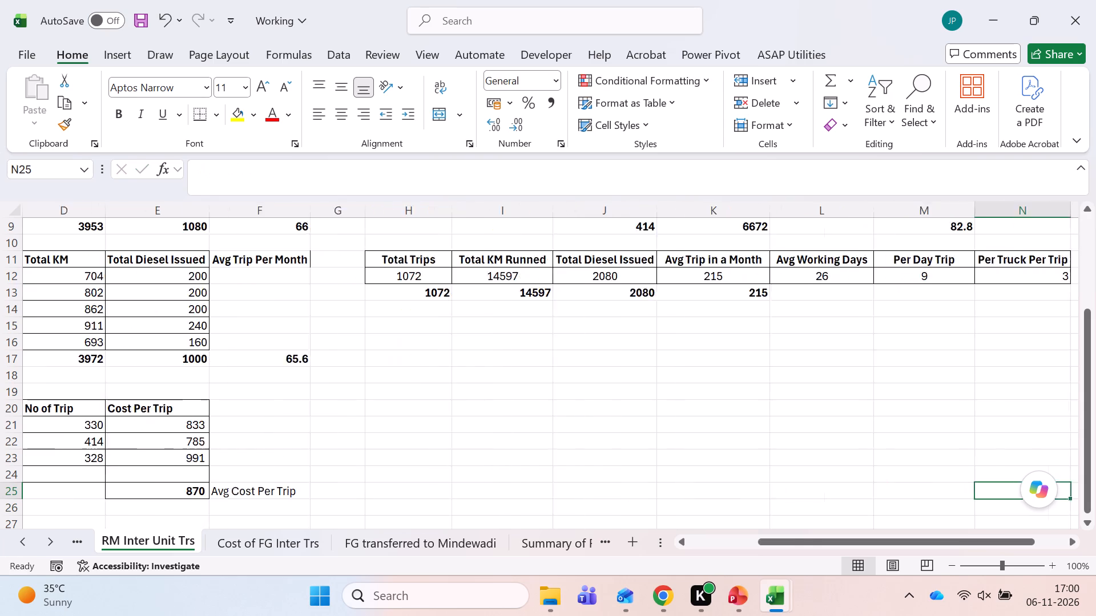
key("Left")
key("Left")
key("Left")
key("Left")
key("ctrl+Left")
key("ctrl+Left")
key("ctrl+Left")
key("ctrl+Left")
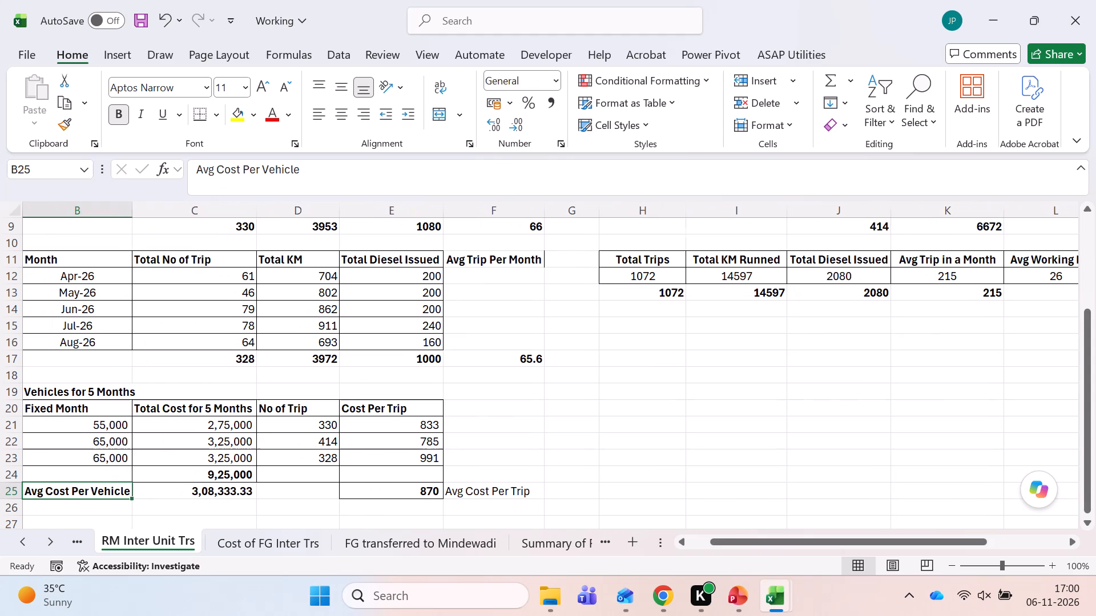
Make the Avg Cost Per Trip label in F25 bold.
key("Right")
key("Right")
key("Right")
key("Right")
key("Right")
key("Left")
key("ctrl+b")
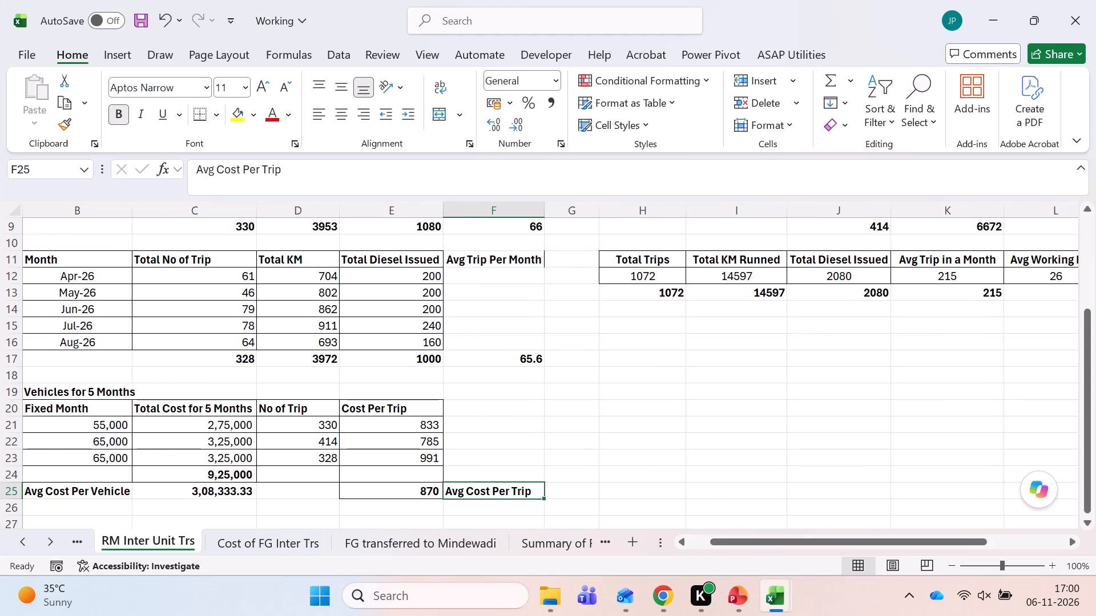
Review the monthly trip tables above the cost table and examine the Avg Trip Per Month formula in F9.
key("Down")
key("Up")
key("Up")
key("Up")
key("Up")
key("Up")
key("Up")
key("Up")
key("Up")
key("Up")
key("Up")
key("Up")
key("Up")
key("Up")
key("Up")
key("Up")
key("Up")
key("Up")
key("Up")
key("Up")
key("Up")
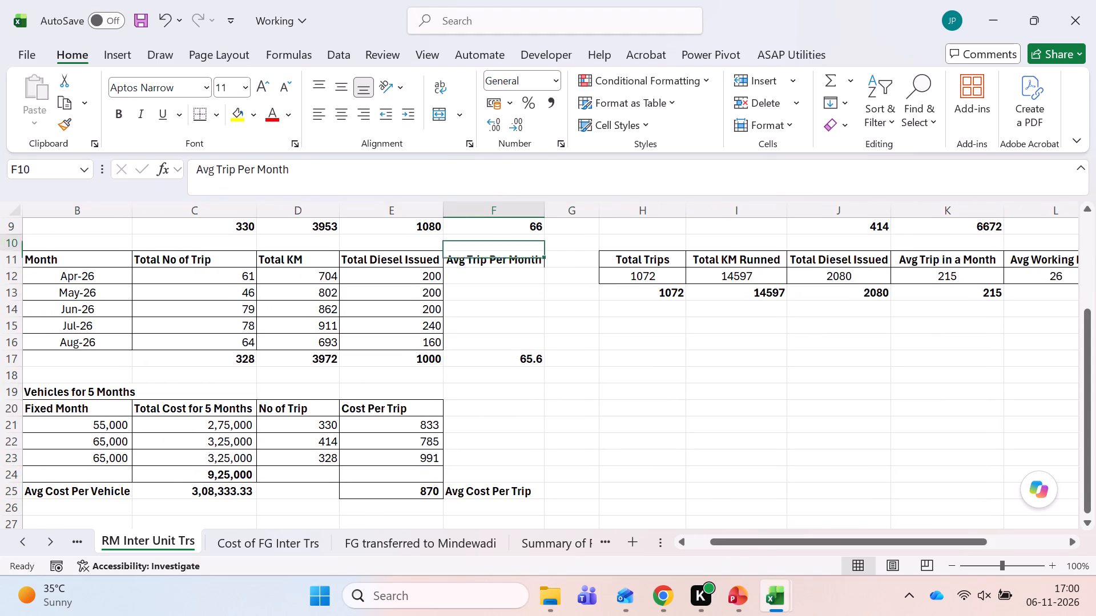
key("Down")
key("Down")
key("Down")
key("Down")
key("Down")
key("Down")
key("Down")
key("Down")
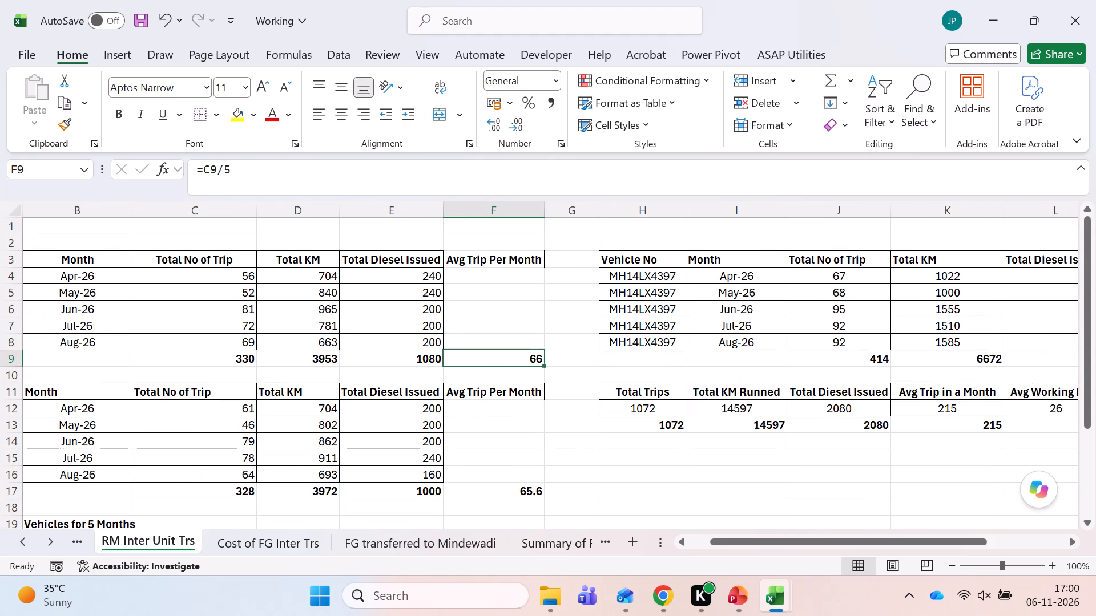
key("F2")
key("Escape")
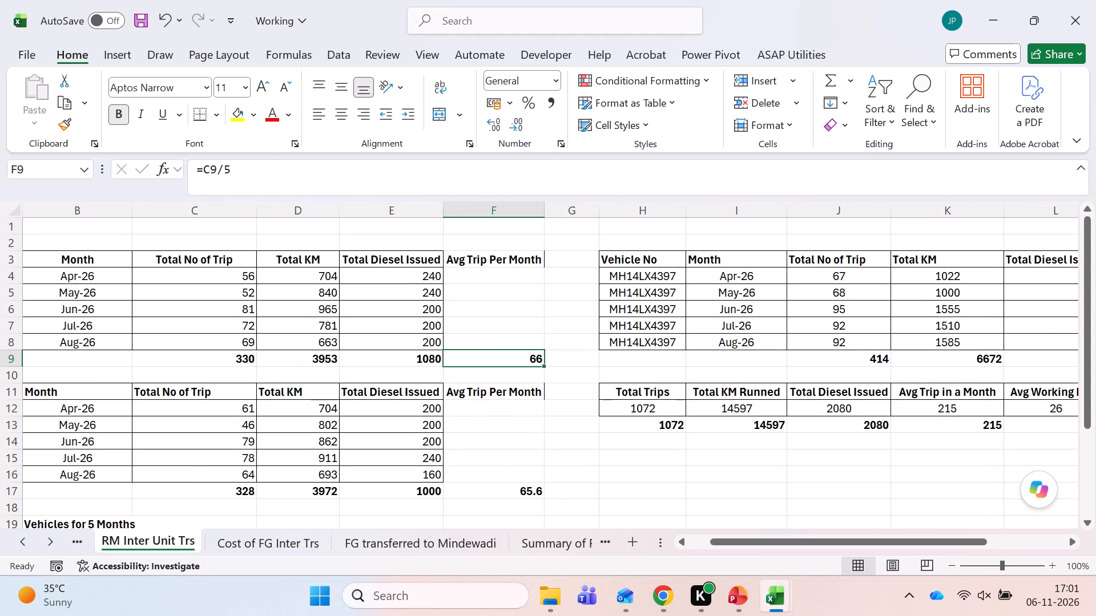
key("Left")
key("Right")
Highlight the Avg Cost Per Trip value and its label in E25:F25 with yellow fill.
key("Down")
key("Down")
key("Down")
key("Down")
key("Down")
key("Down")
key("Down")
key("Down")
key("Down")
key("Down")
key("Down")
key("Down")
key("Down")
key("Down")
key("Down")
key("Down")
key("Down")
key("Down")
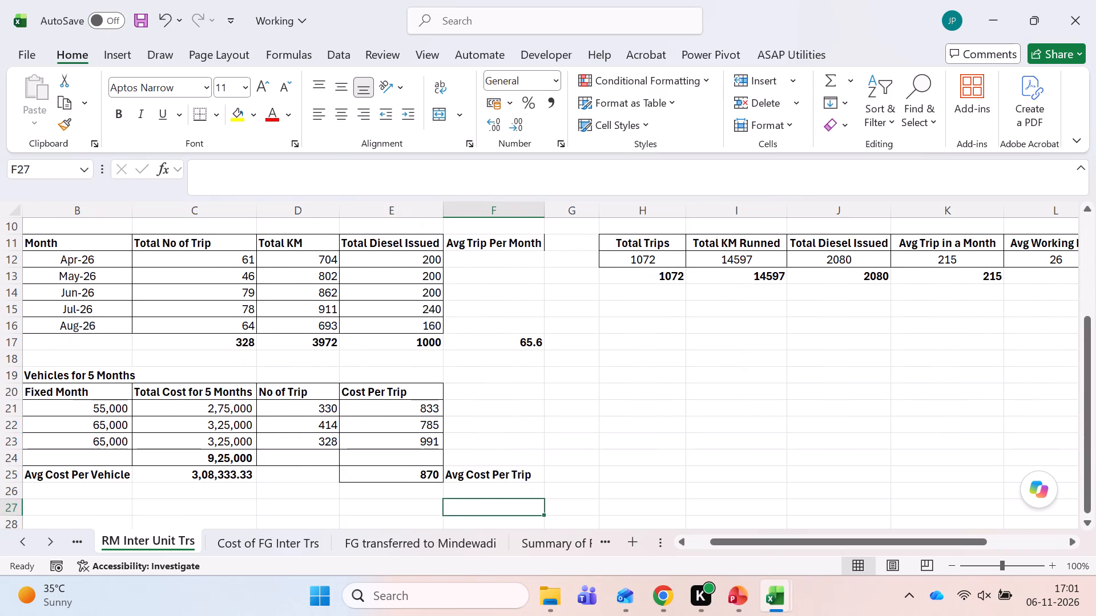
key("Down")
key("Up")
key("Up")
key("Up")
key("Left")
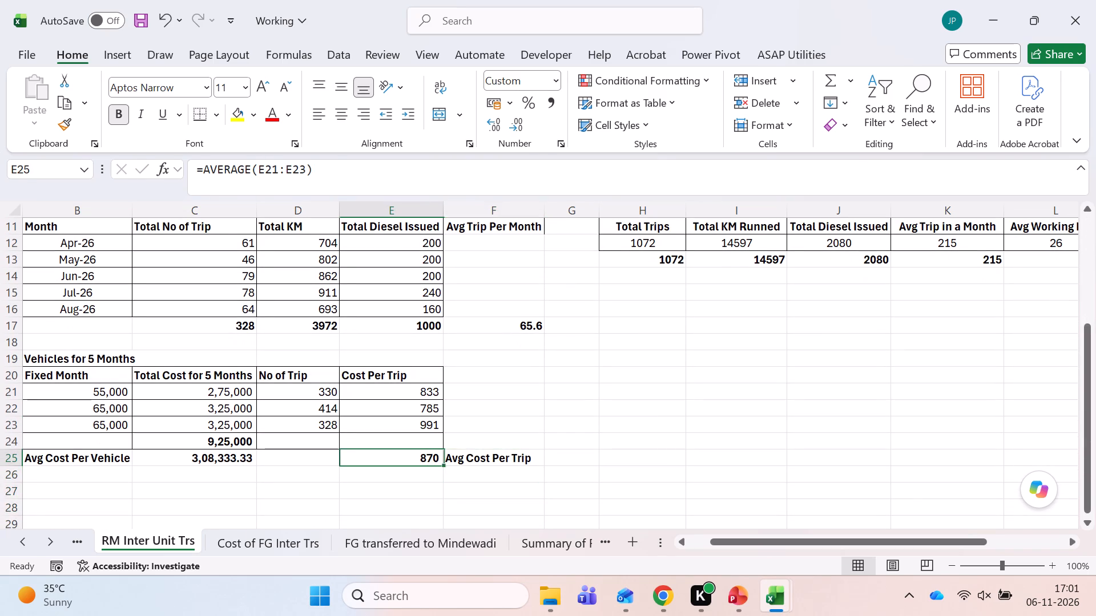
key("shift+Right")
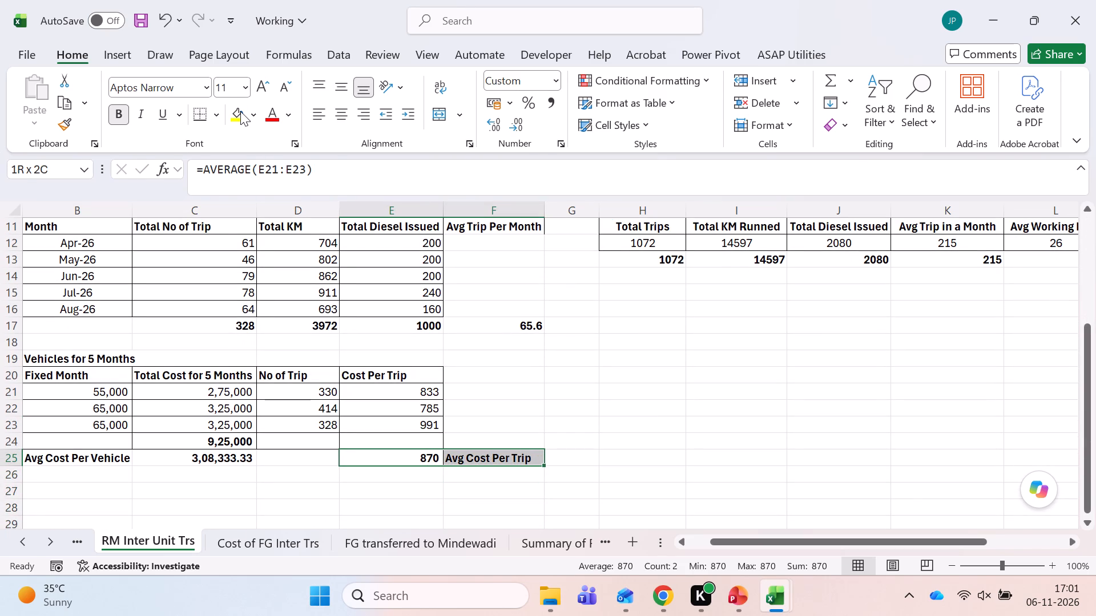
left_click(240, 111)
Highlight the Avg Cost Per Vehicle label and value in B25:C25 with yellow fill.
key("Left")
key("ctrl+Left")
key("ctrl+Left")
key("shift+Right")
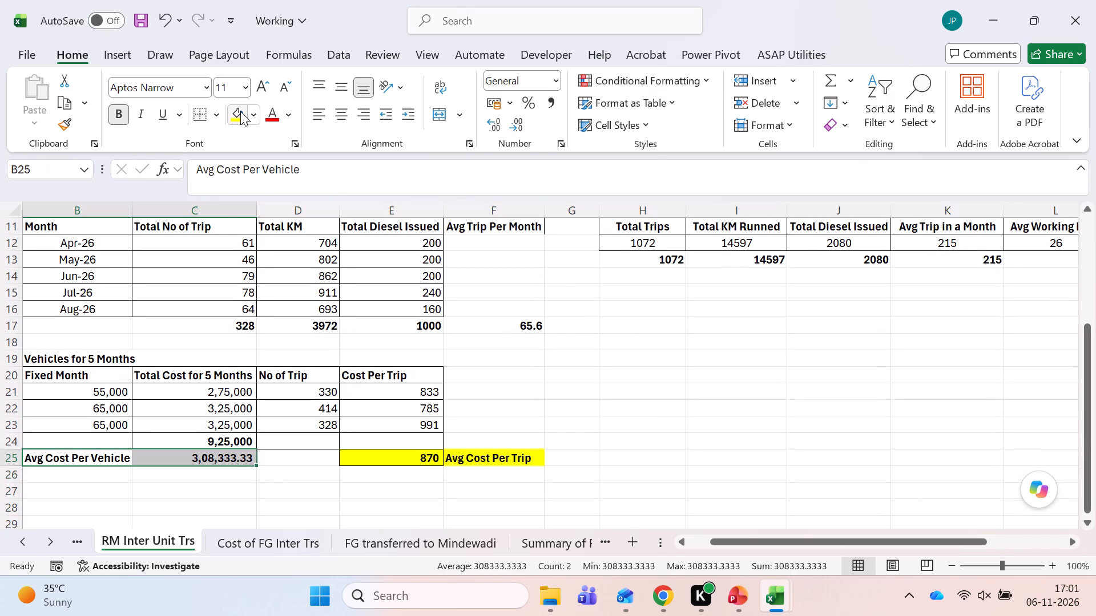
left_click(240, 111)
Apply all borders to the Avg Cost Per Vehicle label and value in B25:C25.
key("Right")
key("Right")
key("Right")
key("Right")
key("Left")
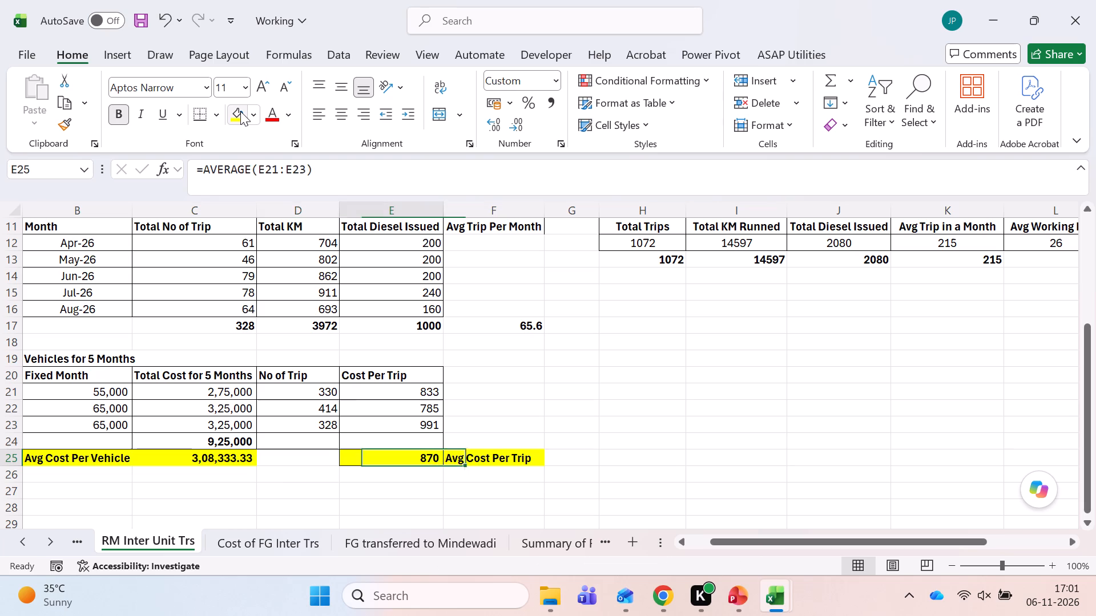
key("ctrl+Left")
key("ctrl+Left")
key("shift+Right")
key("Left")
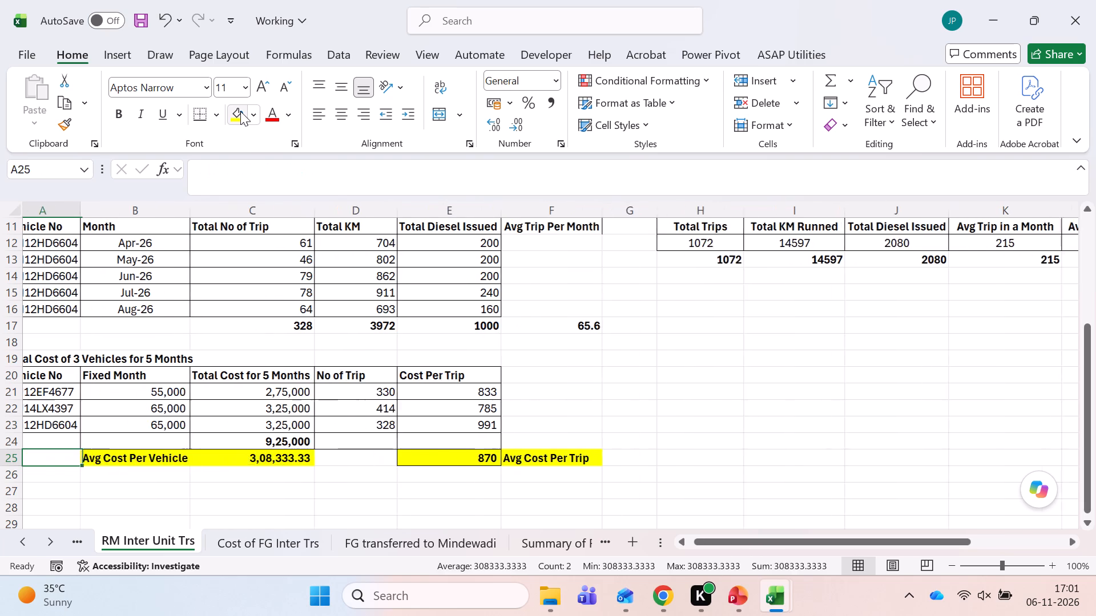
key("Right")
key("shift+Right")
key("alt+h")
type("ba")
Apply all borders to the Avg Cost Per Trip value and label in E25:F25.
key("Right")
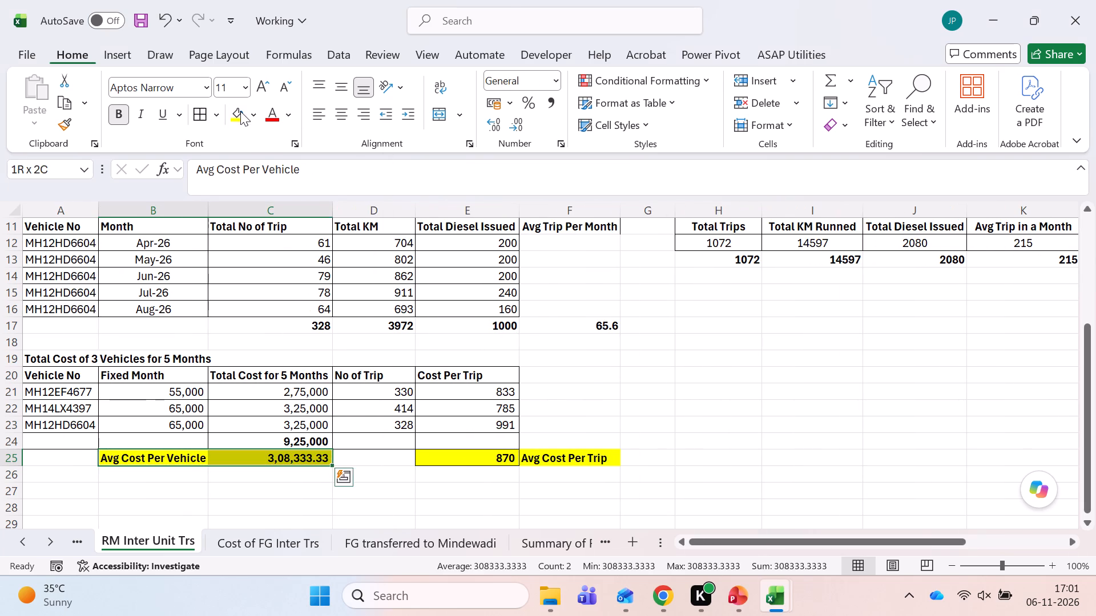
key("Right")
key("Right")
key("Right")
key("Left")
key("shift+Right")
key("alt+h")
type("ba")
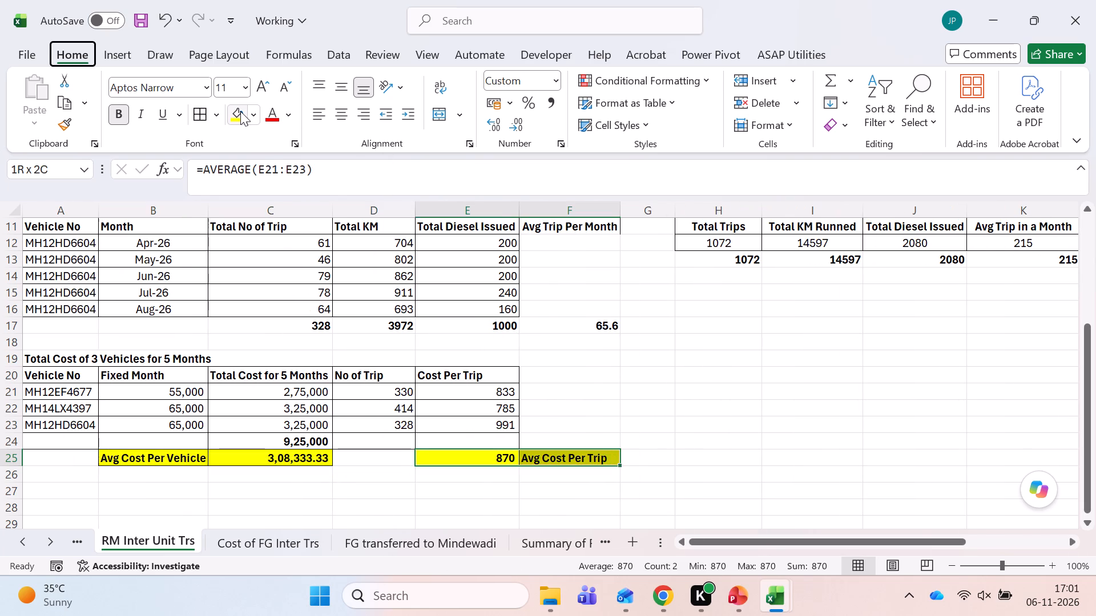
Examine the No of Trip values and their source references for the three vehicles in D21:D23.
key("Right")
key("Right")
key("Right")
key("Right")
key("Left")
key("Left")
key("Left")
key("Left")
key("Left")
key("Left")
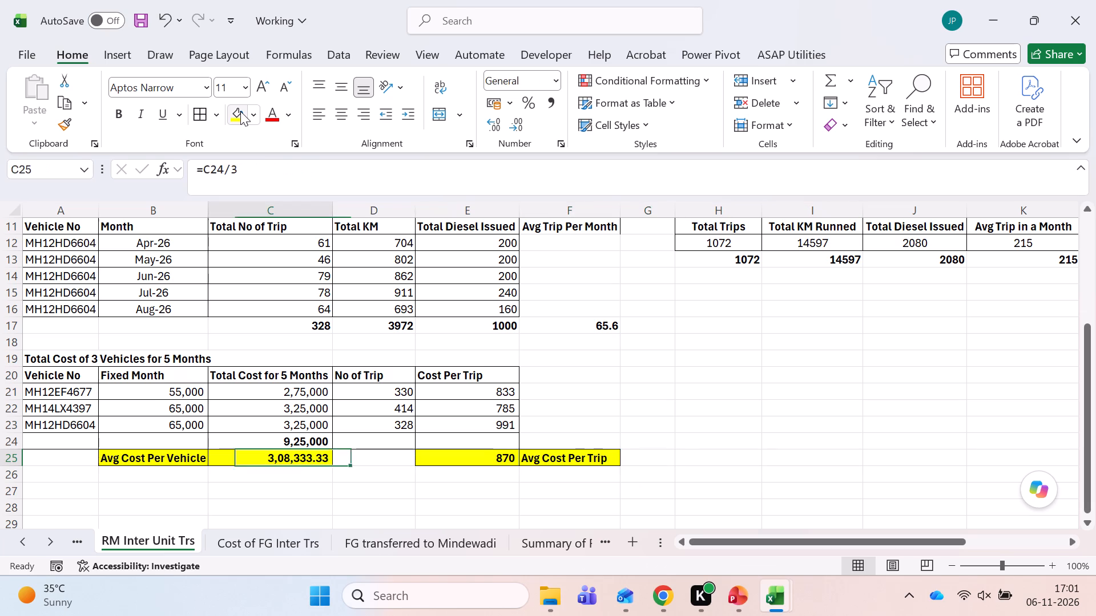
key("Right")
key("Right")
key("Up")
key("Up")
key("Up")
key("Up")
key("Left")
key("shift+Down")
key("shift+Down")
key("shift+Down")
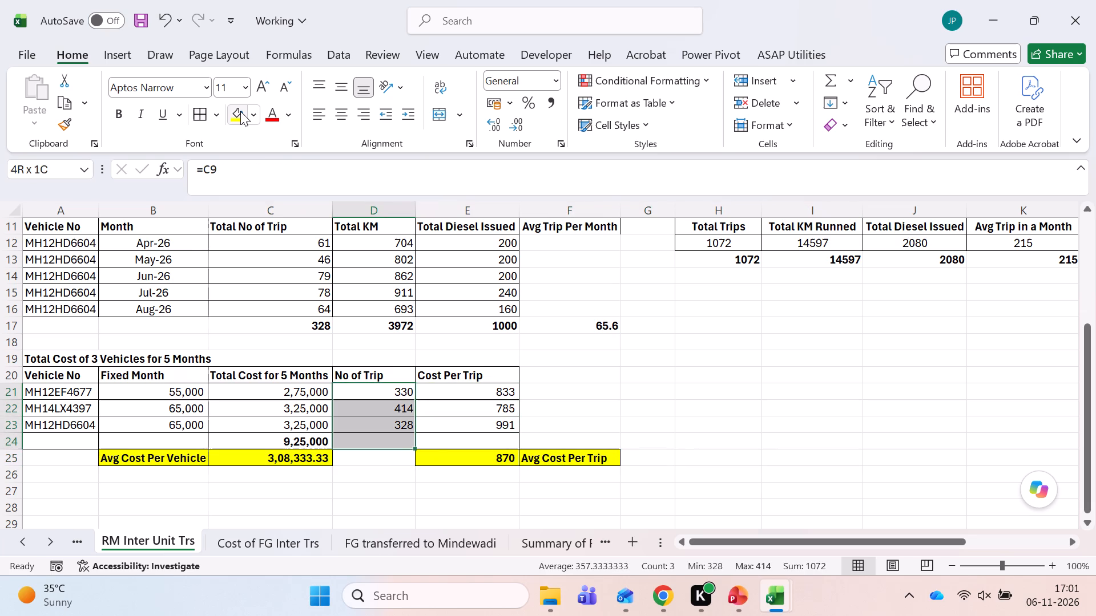
key("shift+Up")
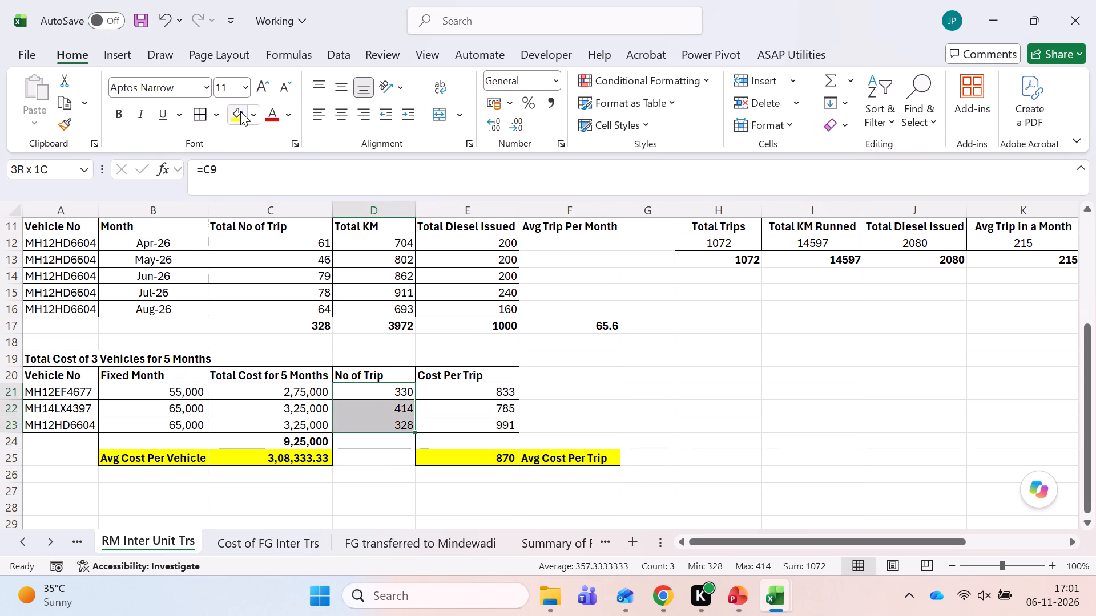
key("Down")
key("Down")
key("Down")
key("Up")
key("Up")
key("Up")
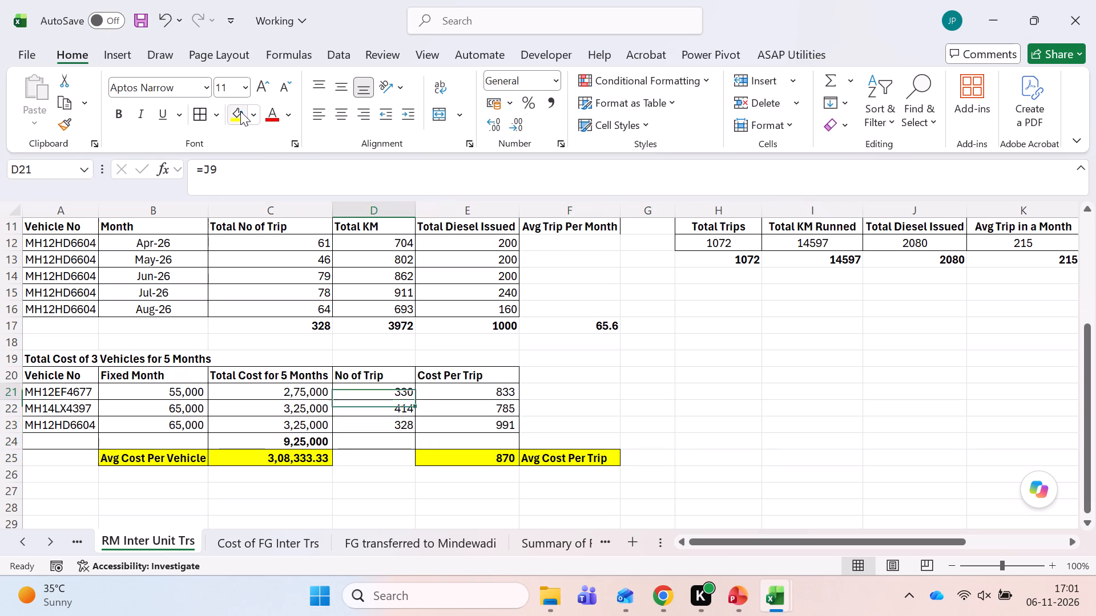
Review the vehicles' monthly trip, KM and diesel tables above the Total Cost of 3 Vehicles table.
key("Up")
key("Up")
key("Up")
key("Up")
key("Up")
key("Up")
key("Up")
key("Up")
key("Up")
key("Up")
key("Up")
key("Up")
key("Up")
key("Up")
key("Up")
key("Up")
key("Up")
key("Up")
key("Up")
key("Up")
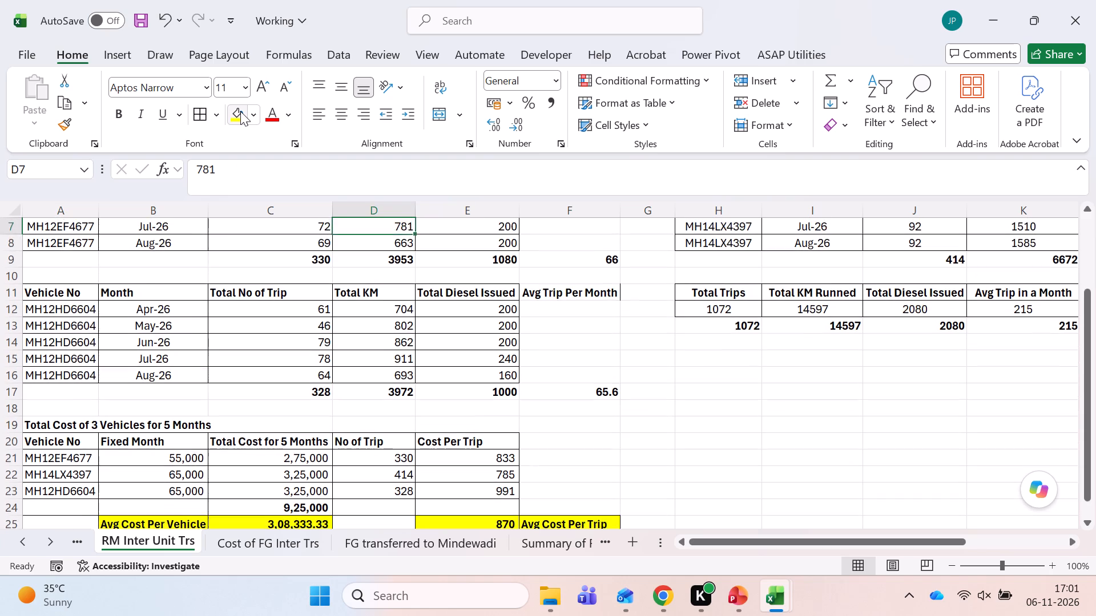
key("Down")
key("Down")
key("Down")
key("Down")
key("Down")
key("Down")
key("Down")
key("Down")
key("Down")
key("Down")
key("Down")
key("Down")
key("Down")
key("Down")
key("Down")
key("Right")
key("Right")
key("Right")
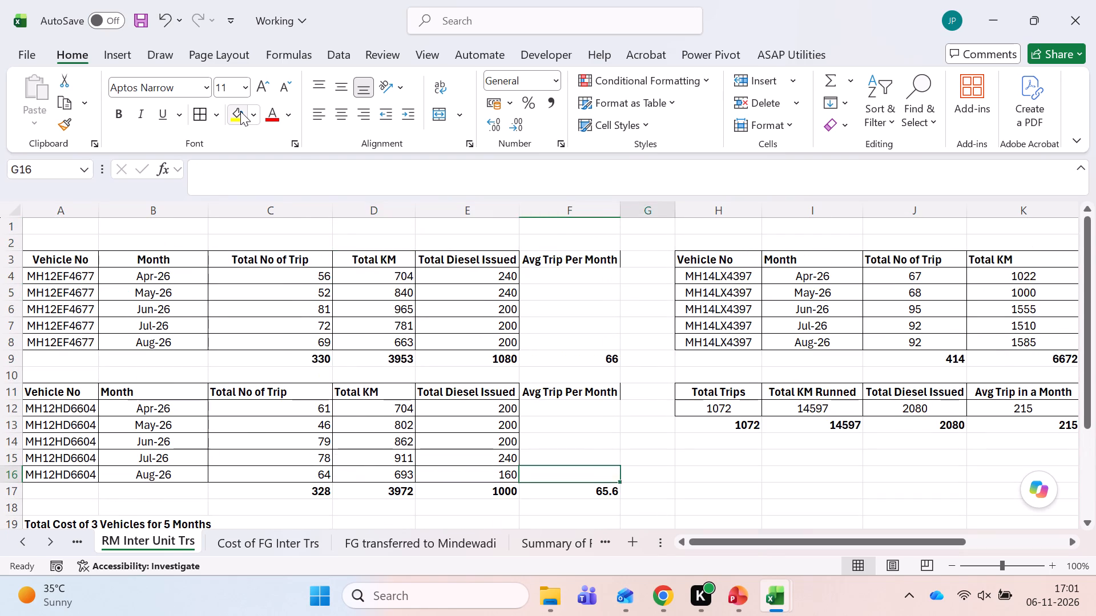
Move the Total Cost of 3 Vehicles for 5 Months table from A19:F25 to start at H15, beneath the Total Trips summary.
key("Right")
key("Right")
key("Down")
key("Down")
key("Down")
key("Down")
key("Down")
key("Down")
key("Down")
key("Down")
key("Down")
key("Down")
key("Down")
key("Left")
key("Left")
key("Left")
key("Left")
key("Left")
key("Left")
key("Left")
key("Left")
key("Left")
key("Left")
key("Left")
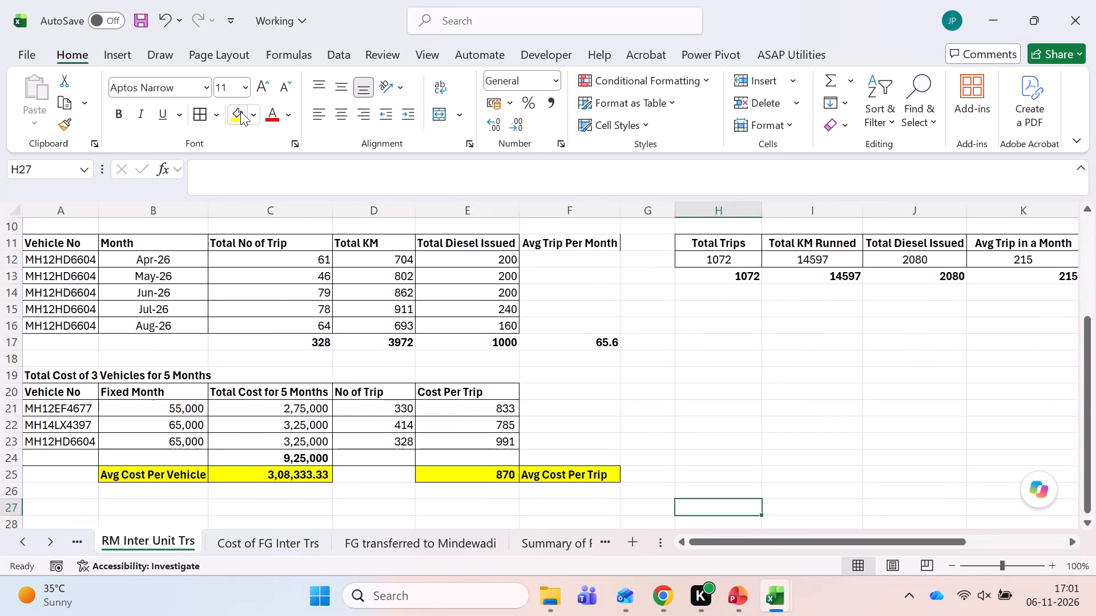
key("Down")
key("Up")
key("Up")
key("Up")
key("Up")
key("Up")
key("Up")
key("Up")
key("Up")
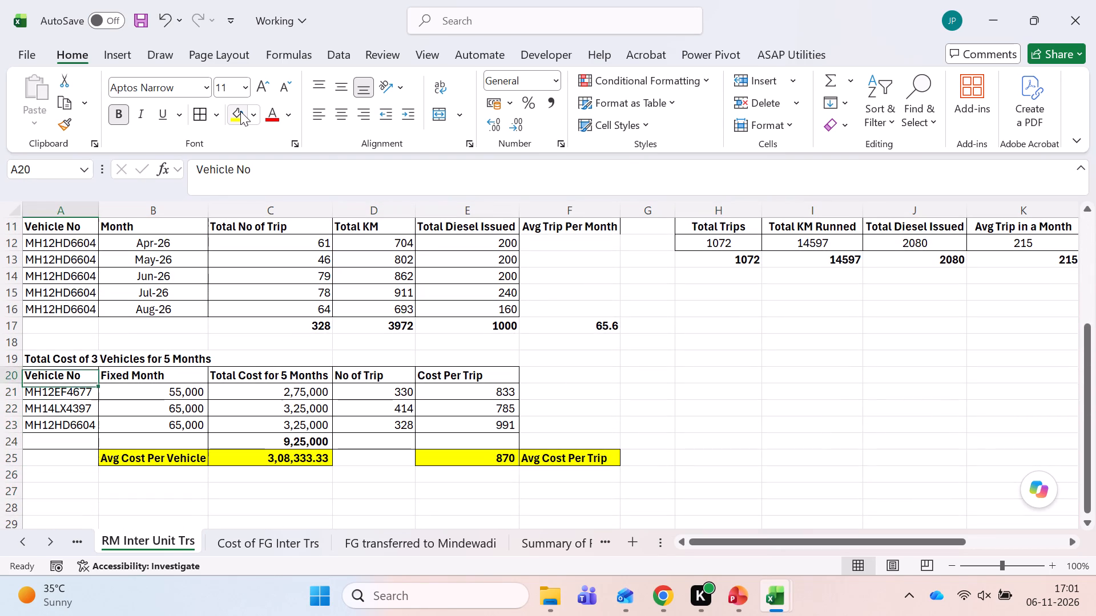
key("Up")
key("shift+Down")
key("shift+Down")
key("shift+Down")
key("shift+Down")
key("shift+Down")
key("shift+Down")
key("shift+Down")
key("shift+Up")
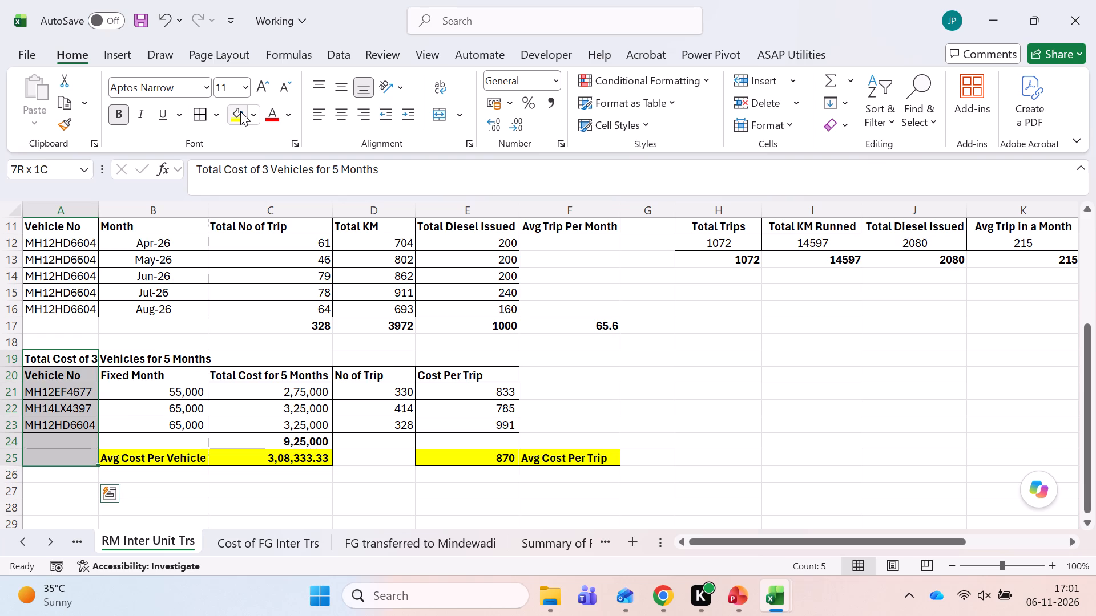
key("shift+Right")
key("shift+Right")
key("shift+Right")
key("shift+Right")
key("shift+Right")
key("shift+Right")
key("shift+Left")
key("ctrl+x")
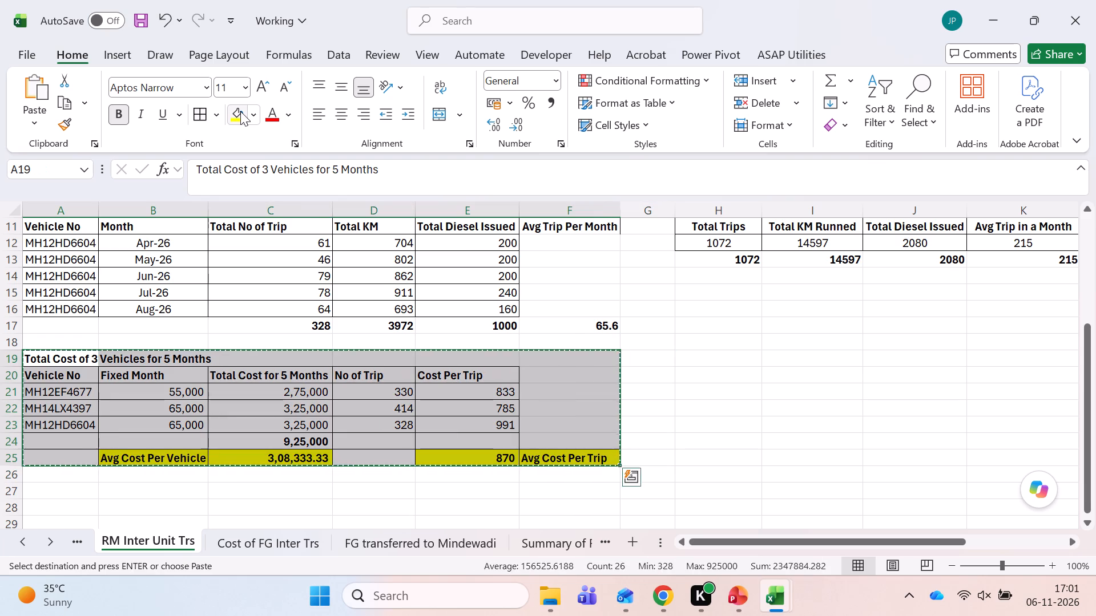
key("Up")
key("Right")
key("Right")
key("Right")
key("Right")
key("Right")
key("Right")
key("Right")
key("Right")
key("Up")
key("Up")
key("Up")
key("Left")
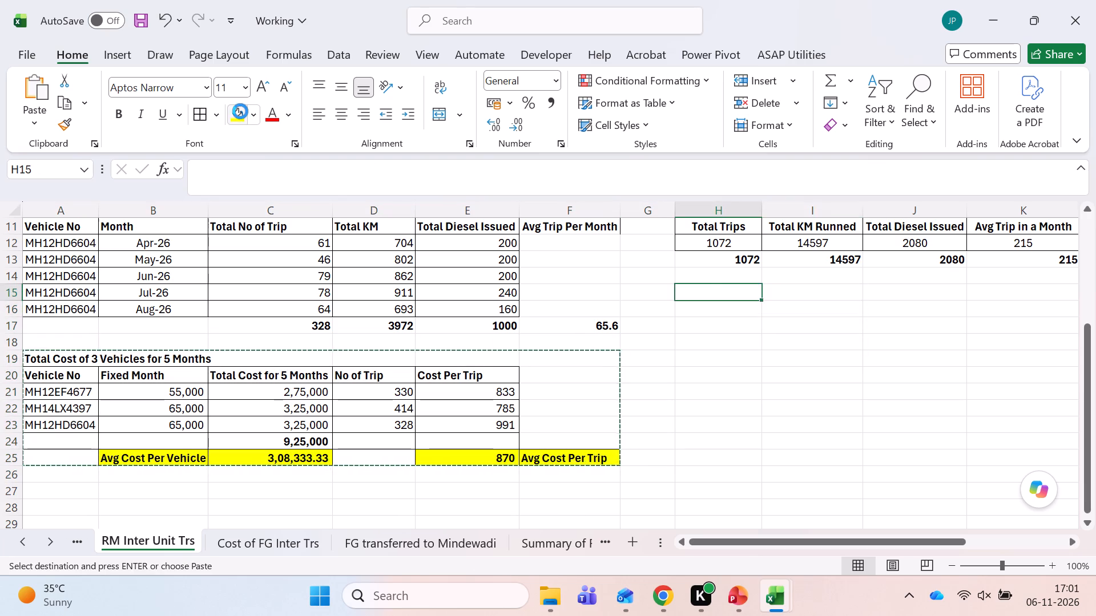
key("Return")
Review the relocated cost table and the trip summary across columns H to Q.
key("Right")
key("Right")
key("Right")
key("Right")
key("Right")
key("Right")
key("Right")
key("Right")
key("Right")
key("Left")
key("Left")
key("Left")
key("Left")
key("Left")
key("Left")
key("Left")
key("Left")
key("Left")
key("Left")
key("Left")
key("Left")
key("Left")
key("Left")
key("Left")
key("Left")
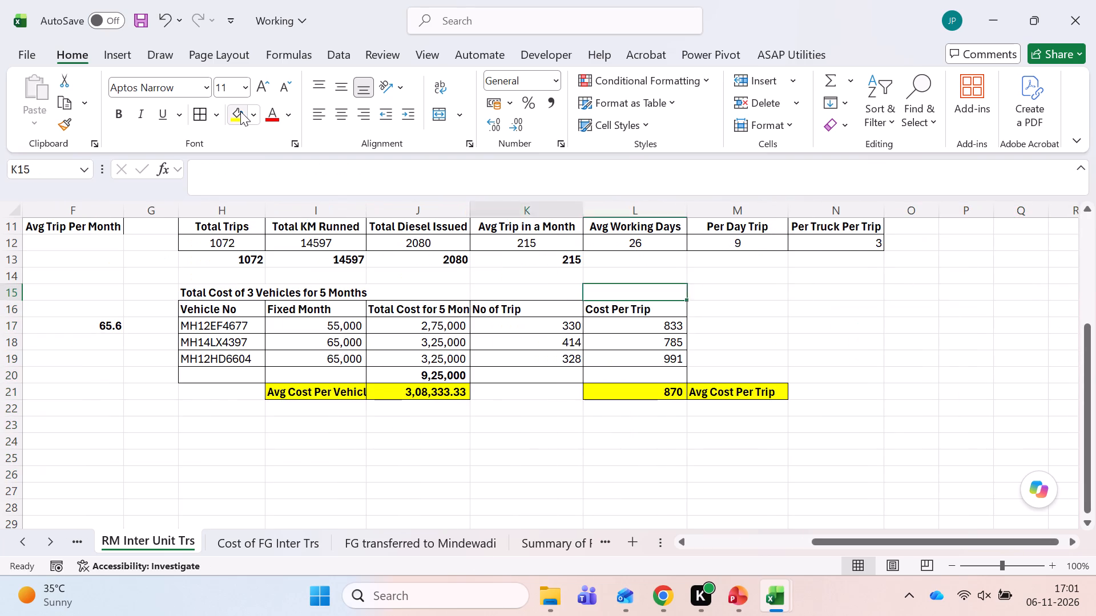
Delete blank row 1 above the vehicle tables.
key("Up")
key("Up")
key("Up")
key("Up")
key("Up")
key("Up")
key("Up")
key("Up")
key("Up")
key("Up")
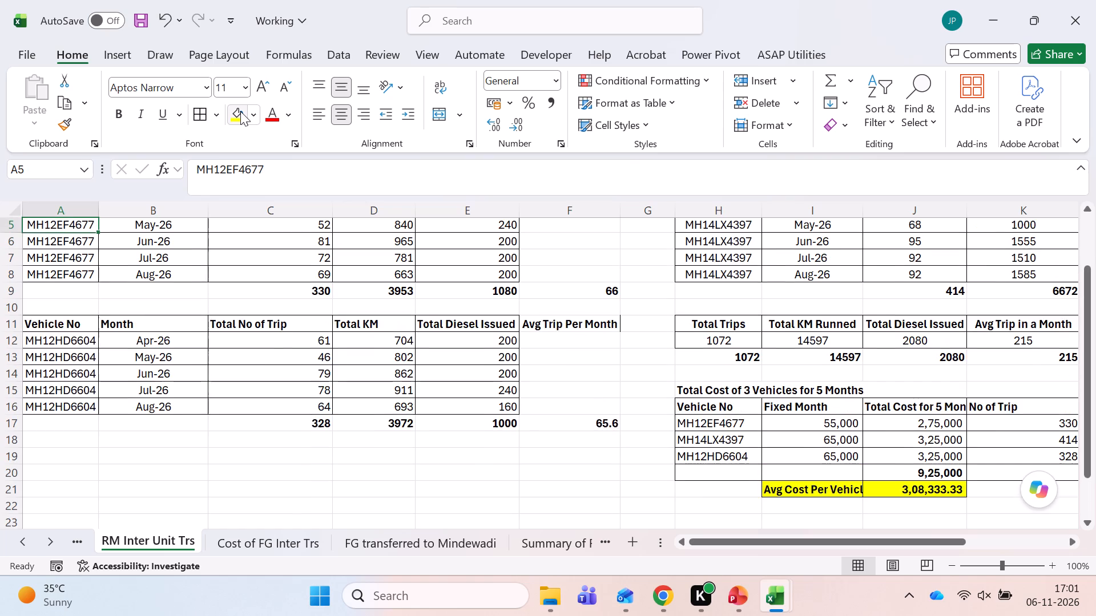
key("Up")
key("Up")
key("Up")
key("Up")
key("Down")
key("Down")
key("Down")
key("Down")
key("Down")
key("Up")
key("Up")
key("Up")
key("Up")
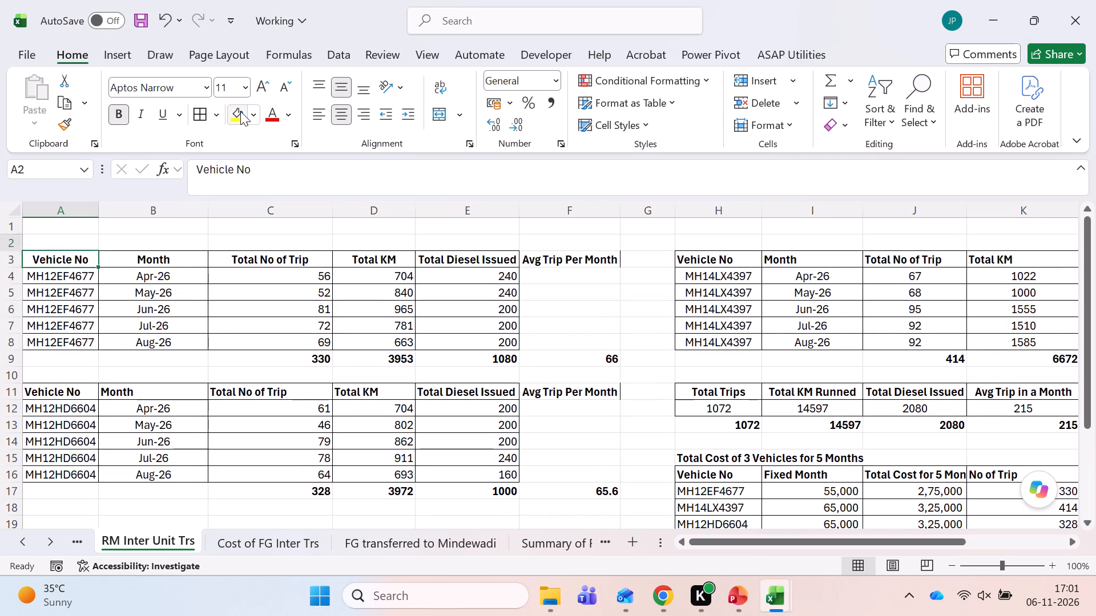
key("Up")
key("Up")
key("Up")
key("shift+space")
key("ctrl+minus")
Widen column I slightly to make room for the Avg Cost Per Vehicle label.
key("Down")
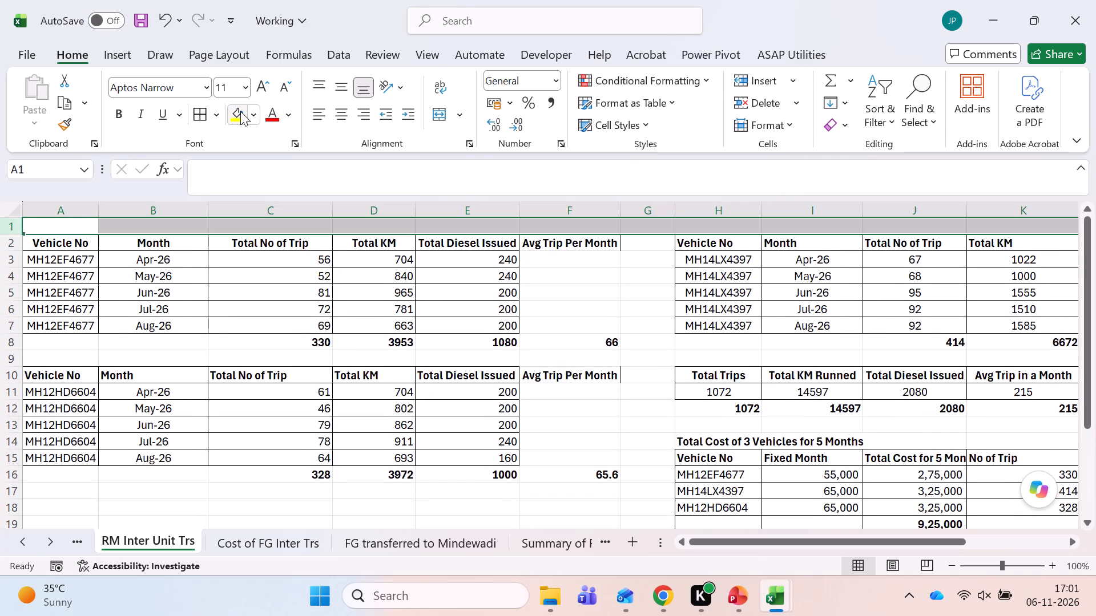
key("Down")
key("Down")
key("Right")
key("Right")
key("Right")
key("Right")
key("Right")
key("Right")
key("Right")
key("Right")
key("Right")
key("Right")
key("Right")
key("Right")
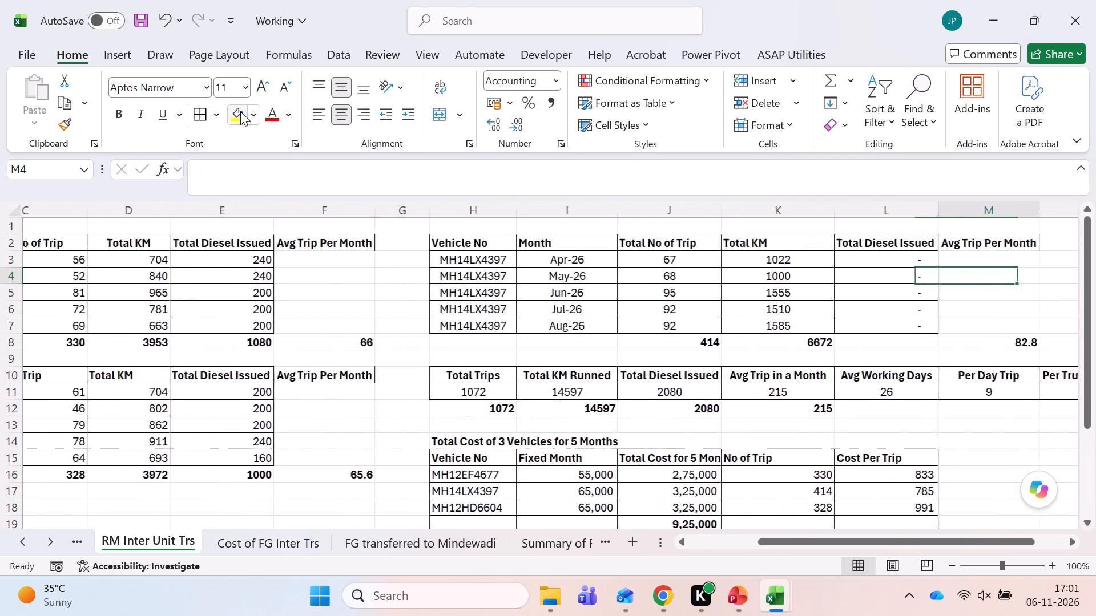
scroll(470, 386, "down", 1)
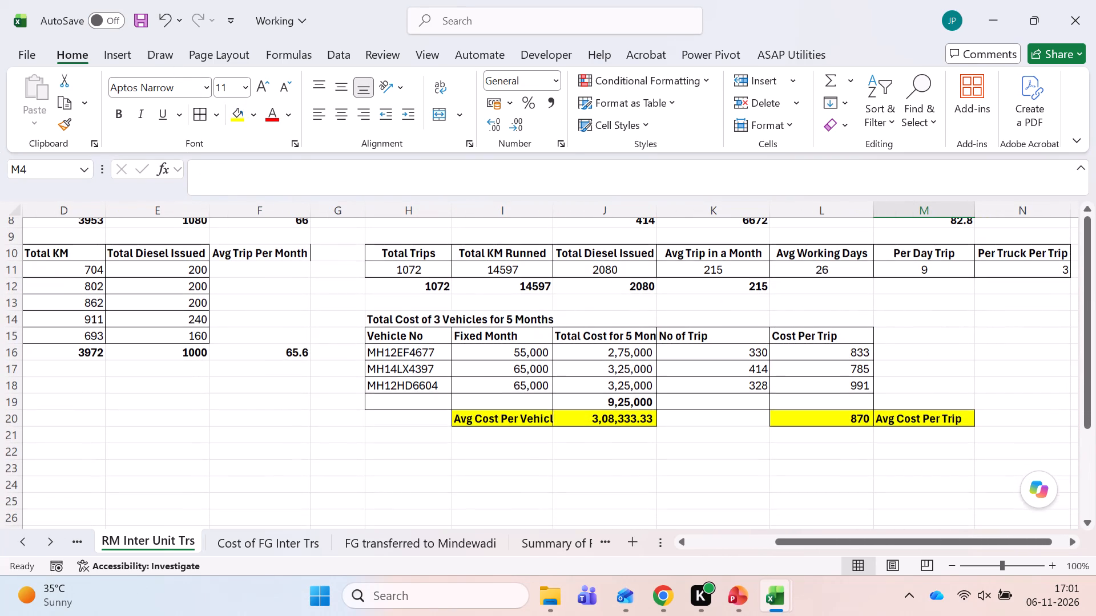
left_click_drag(555, 217, 565, 217)
key("ctrl+Up")
key("ctrl+Up")
key("ctrl+Up")
key("ctrl+Up")
key("ctrl+Up")
key("ctrl+Up")
key("ctrl+Up")
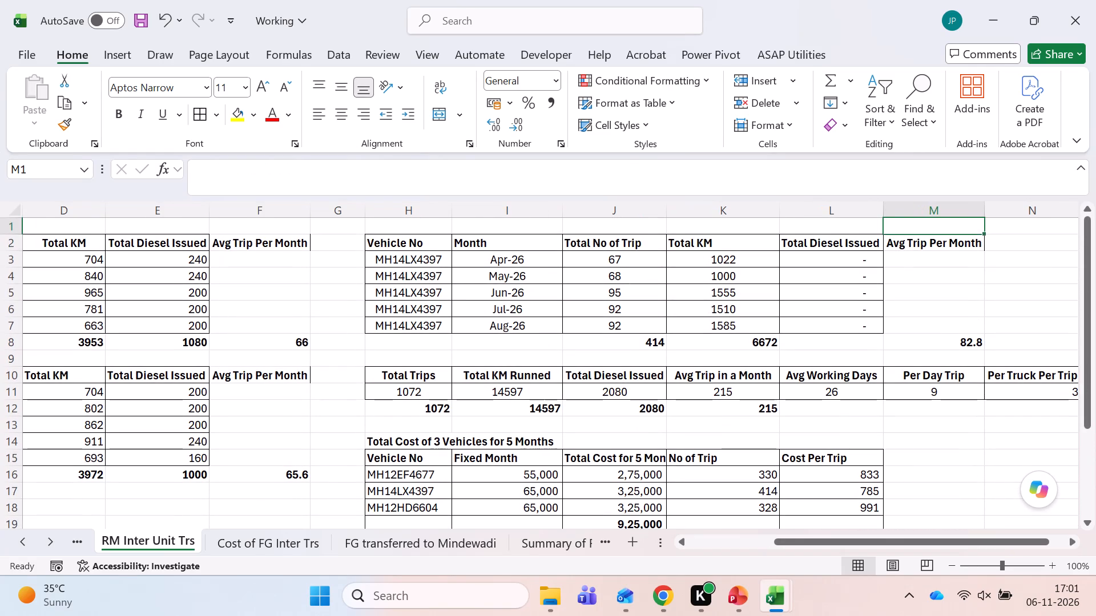
key("Down")
key("Left")
key("ctrl+Left")
key("ctrl+shift+Right")
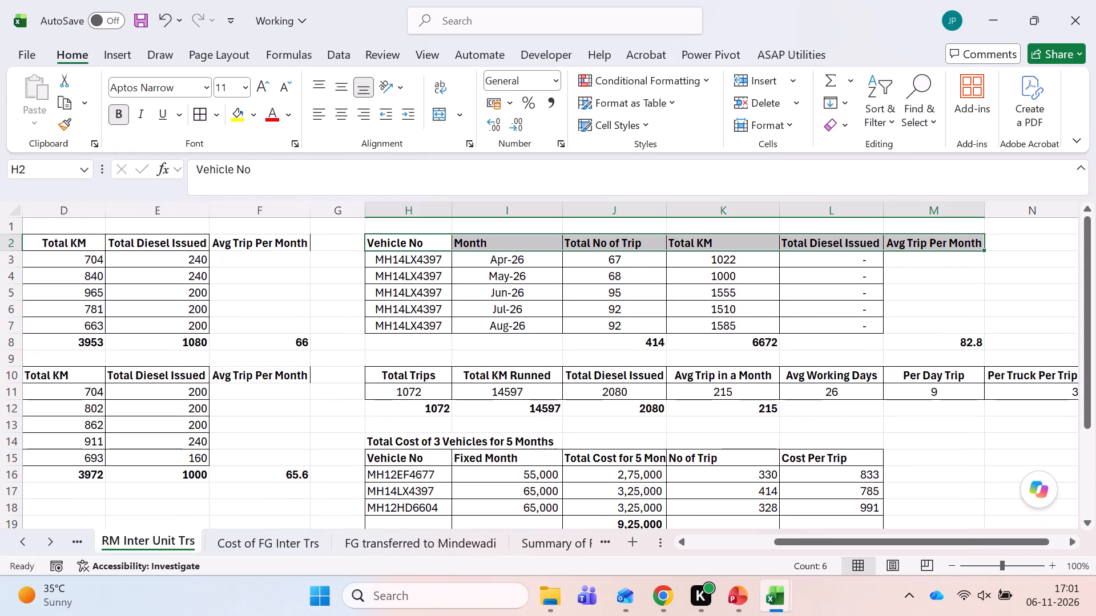
left_click(342, 84)
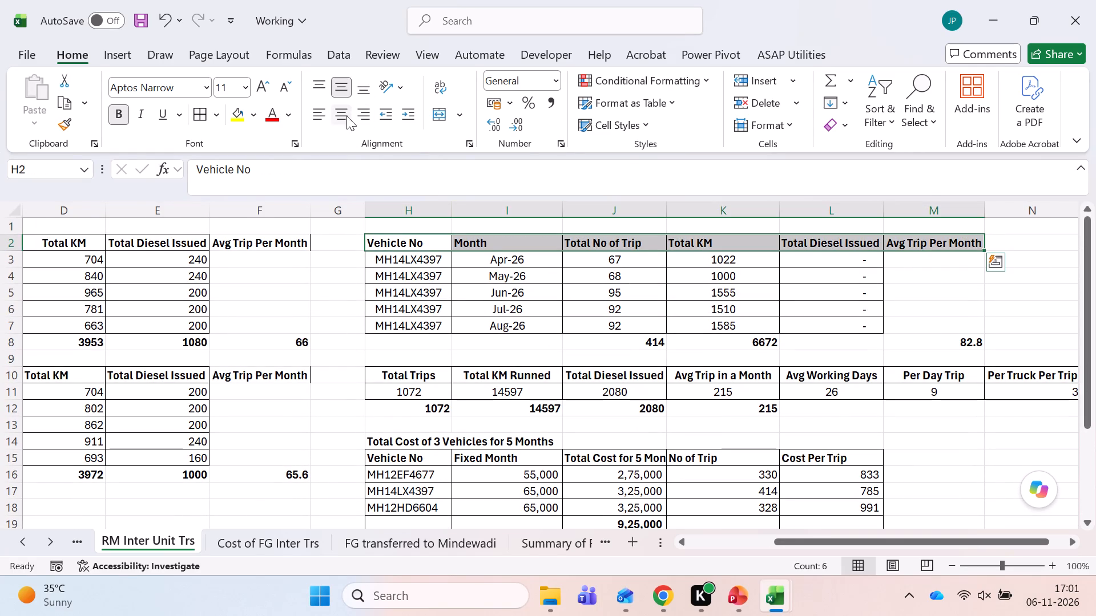
left_click(346, 116)
Go to the Total Trips heading in H10 of the trip summary table.
key("Down")
key("Down")
key("Down")
key("Down")
key("Down")
key("Down")
key("Down")
key("Down")
key("Down")
key("Up")
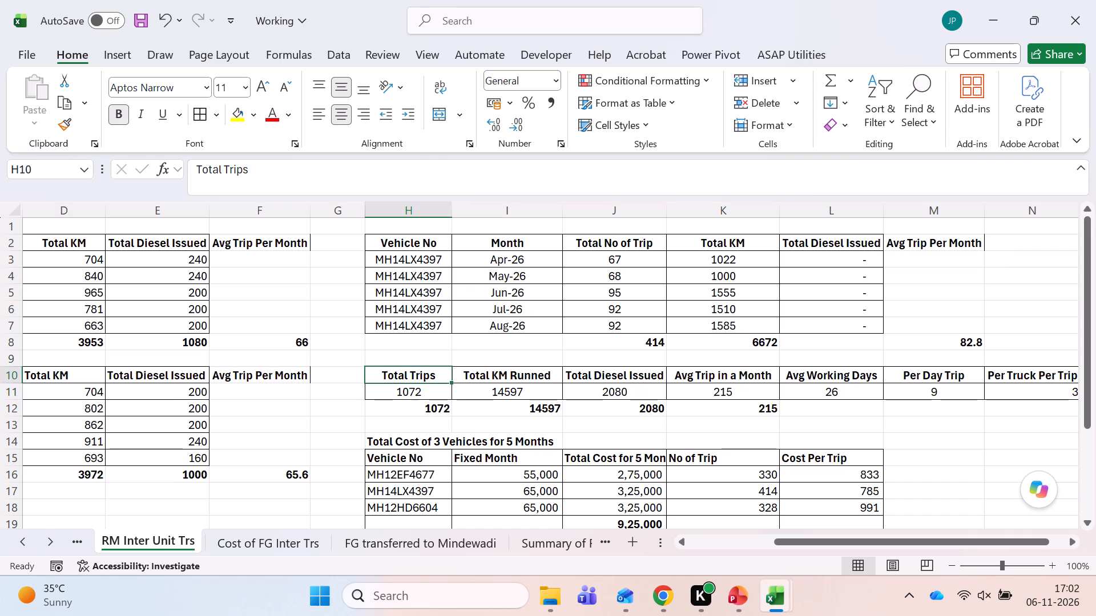
Center the cost table's header row H15:L15 both vertically and horizontally.
key("Down")
key("Down")
key("Down")
key("Down")
key("Down")
key("ctrl+shift+Right")
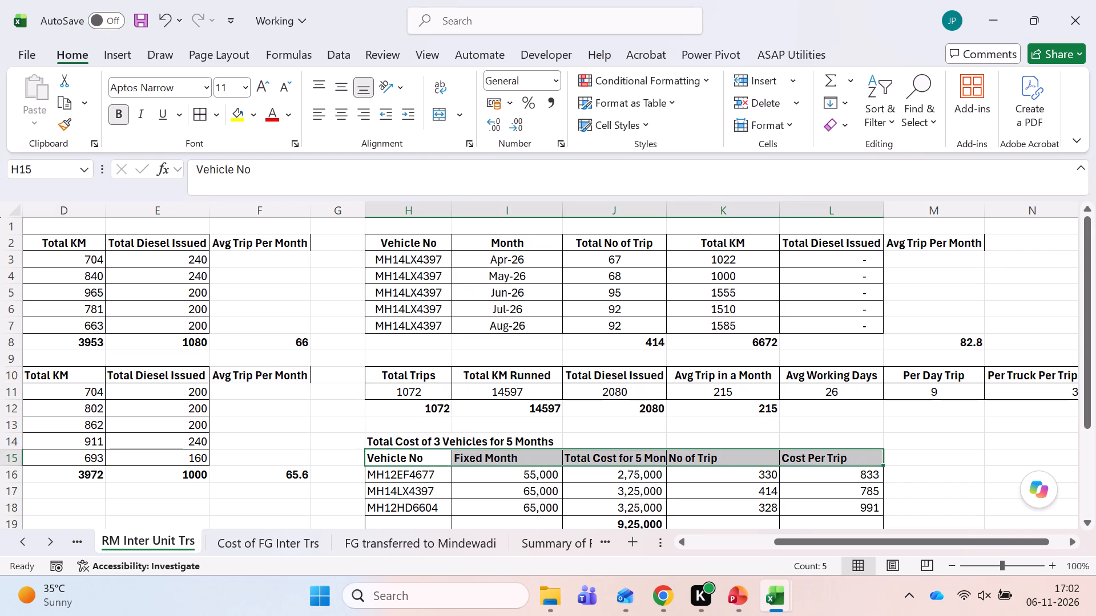
left_click(346, 83)
left_click(340, 111)
key("ctrl+Left")
key("ctrl+Left")
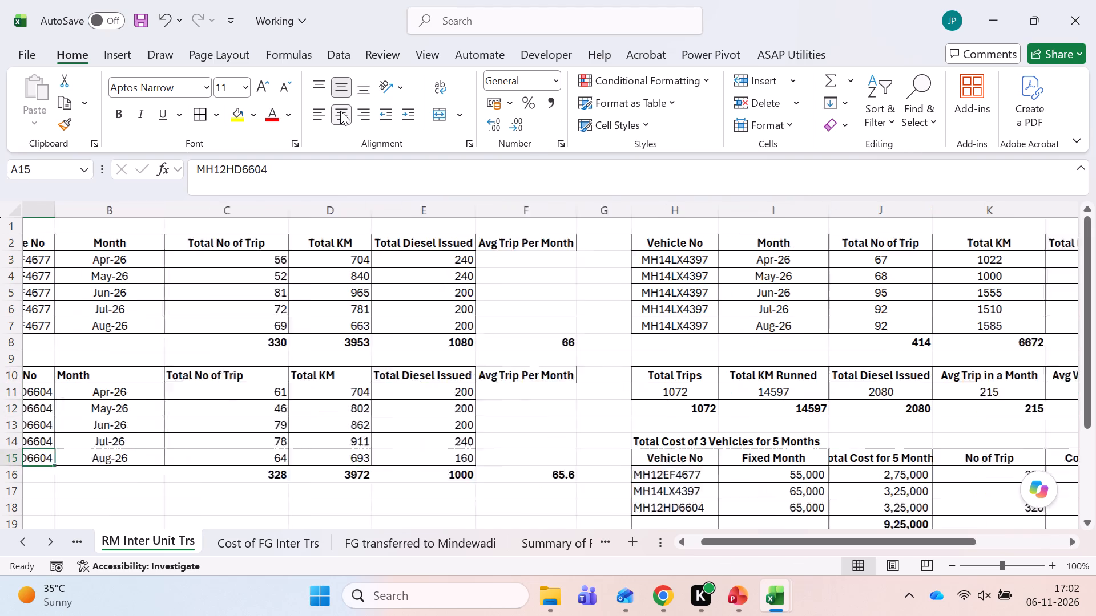
key("ctrl+Left")
key("Up")
key("Up")
key("Up")
key("Up")
key("Up")
key("ctrl+shift+Right")
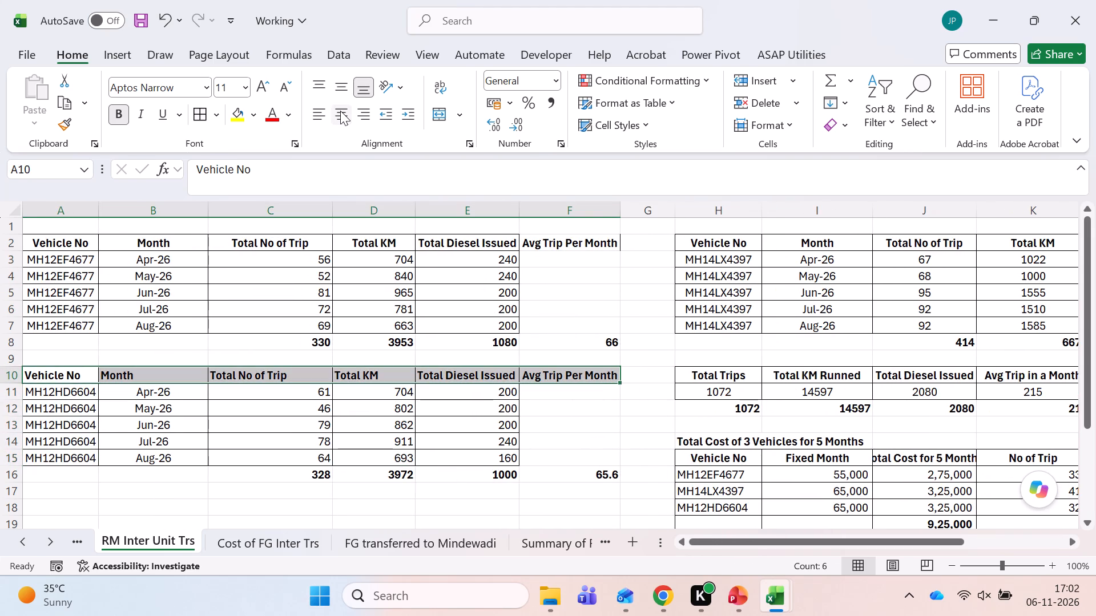
left_click(342, 79)
left_click(343, 113)
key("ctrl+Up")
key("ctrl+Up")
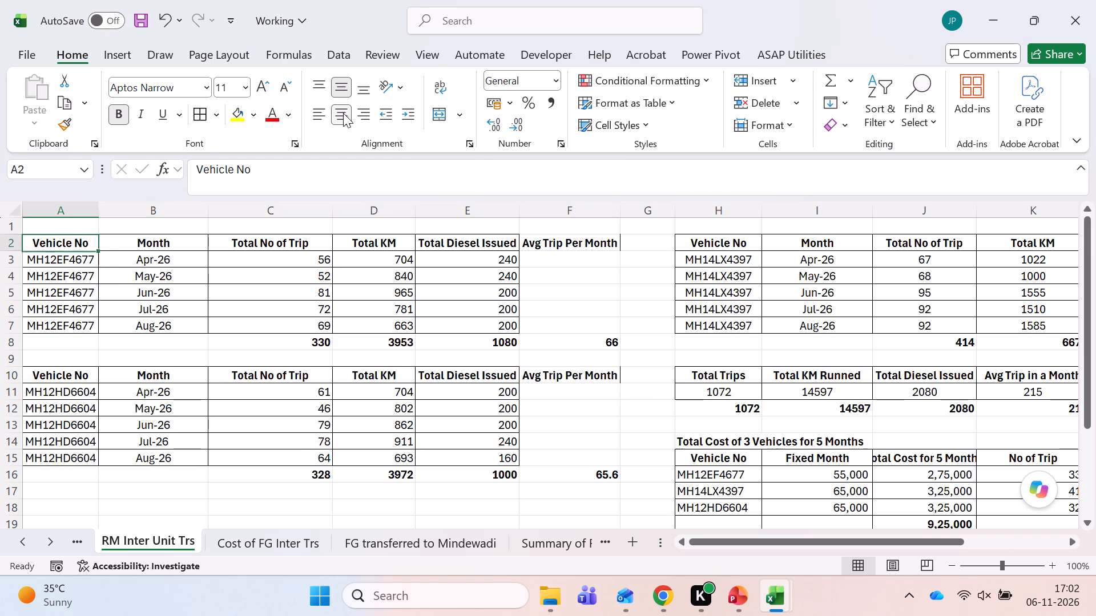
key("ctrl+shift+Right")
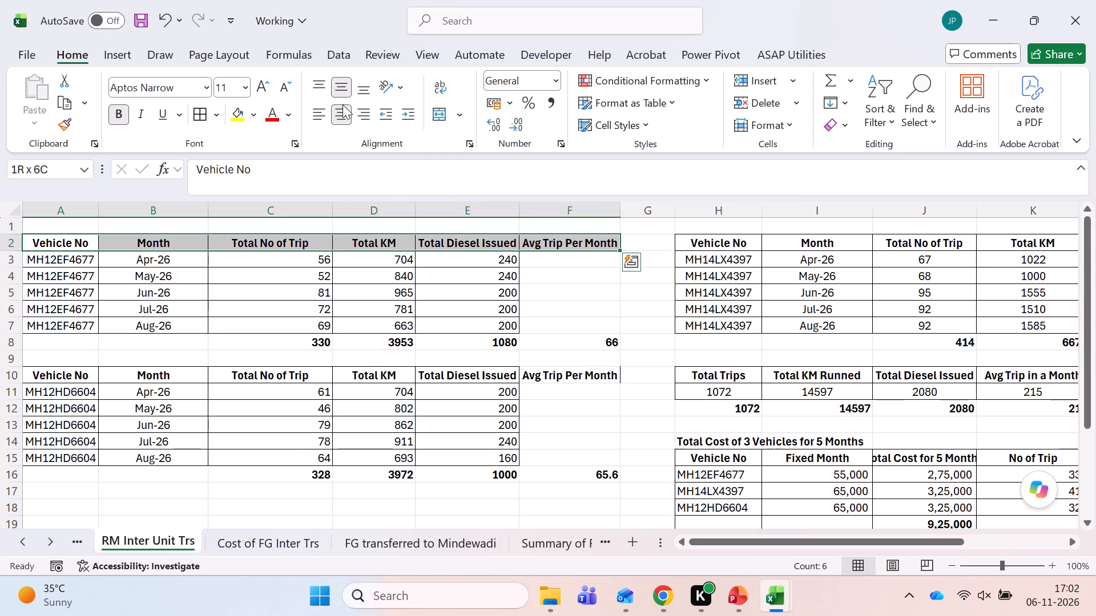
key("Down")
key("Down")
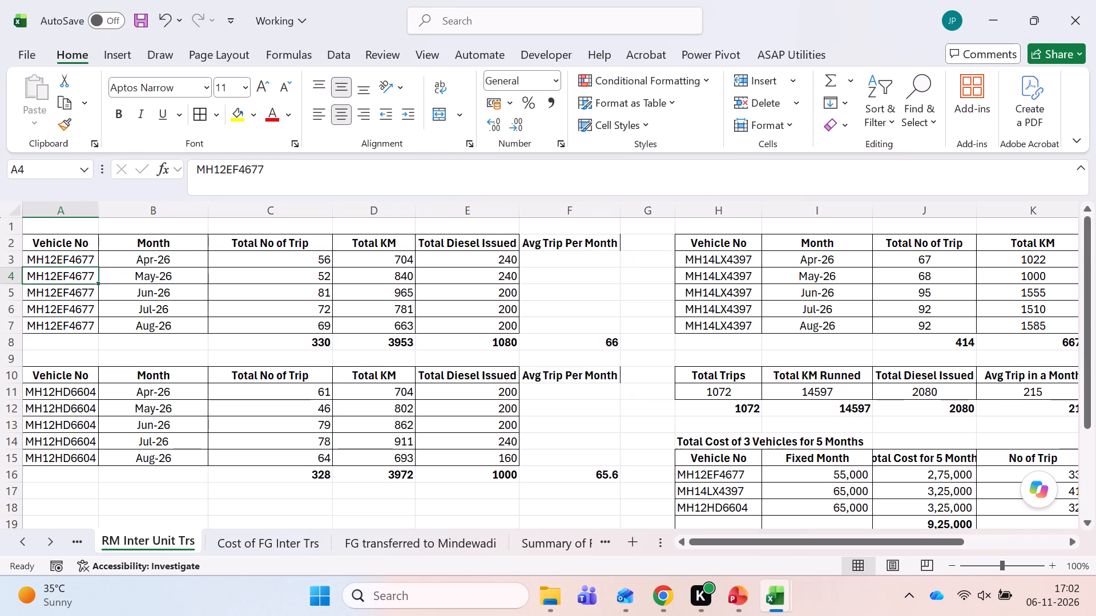
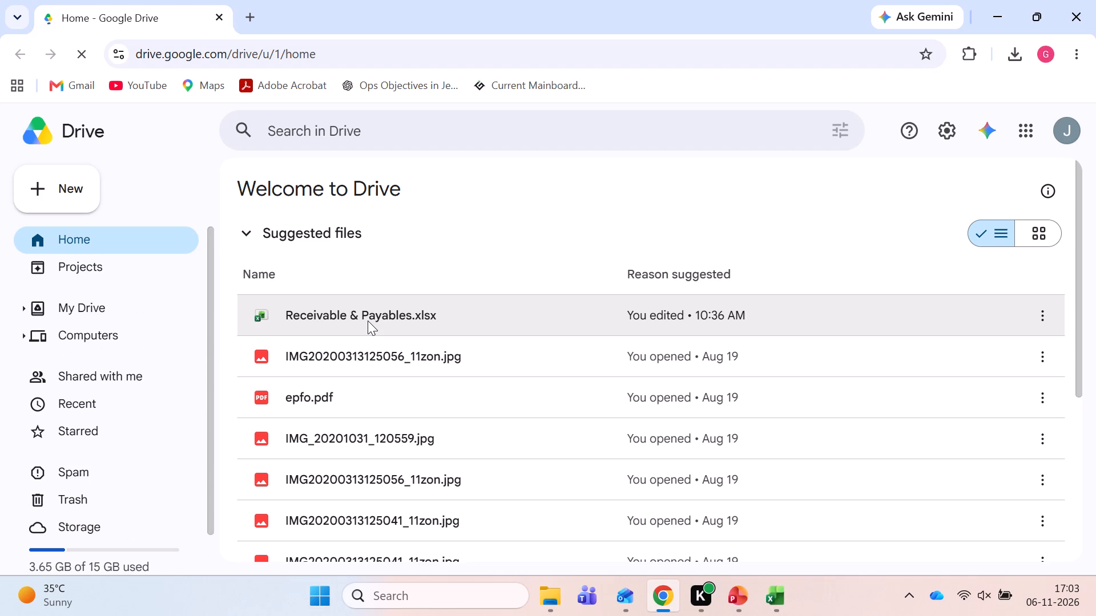
Switch to Google Drive in Chrome and open the Receivable & Payables.xlsx file.
double_click(337, 318)
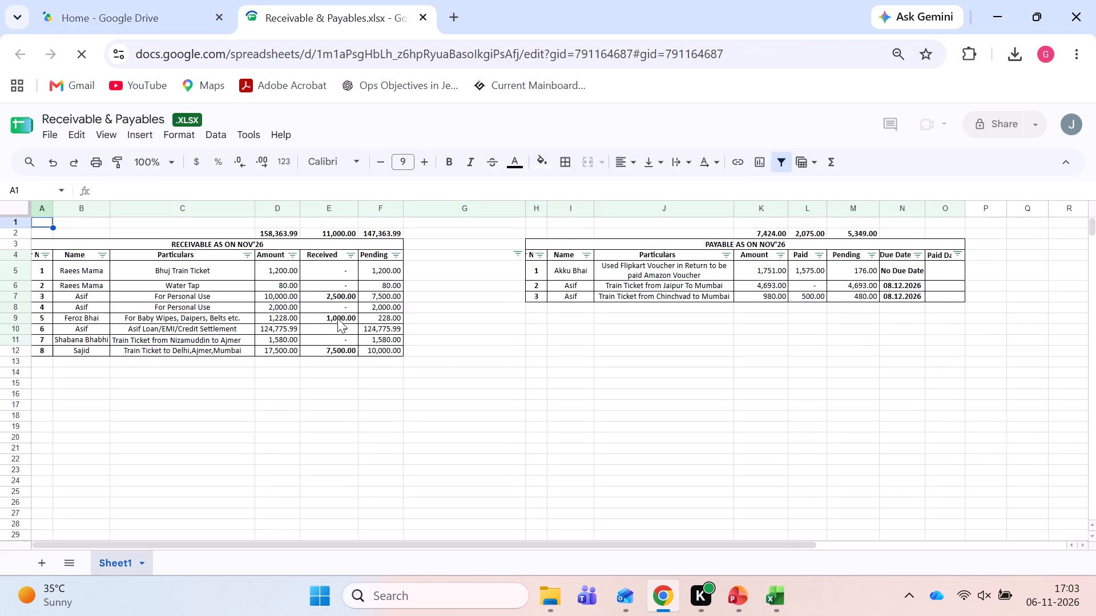
Examine the amounts and particulars in the Receivable and Payable tables, including the two payable train tickets.
left_click(812, 269)
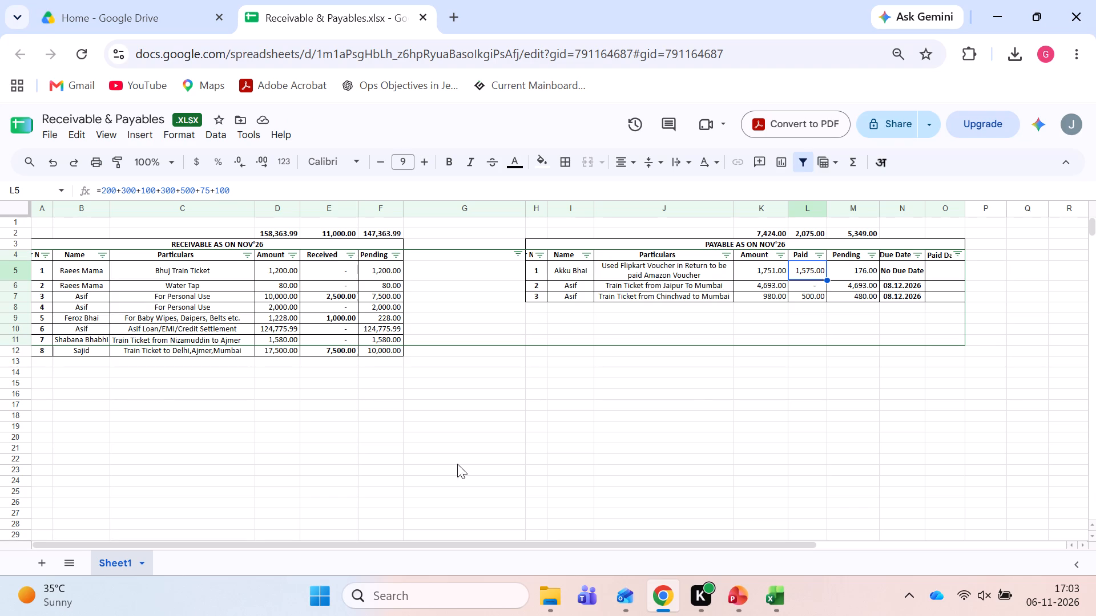
left_click(291, 260)
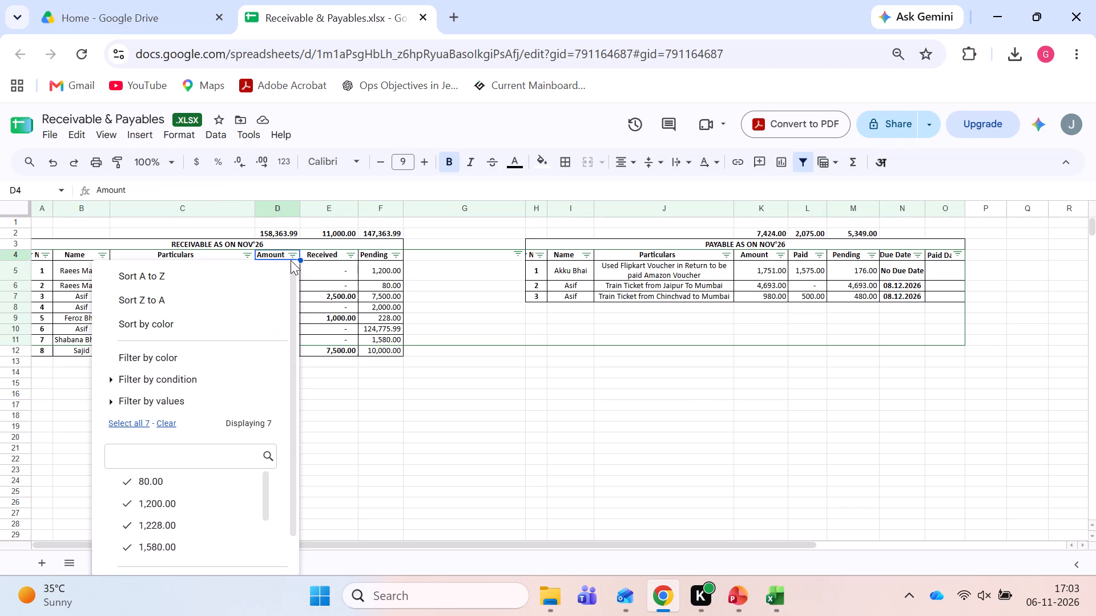
left_click(398, 430)
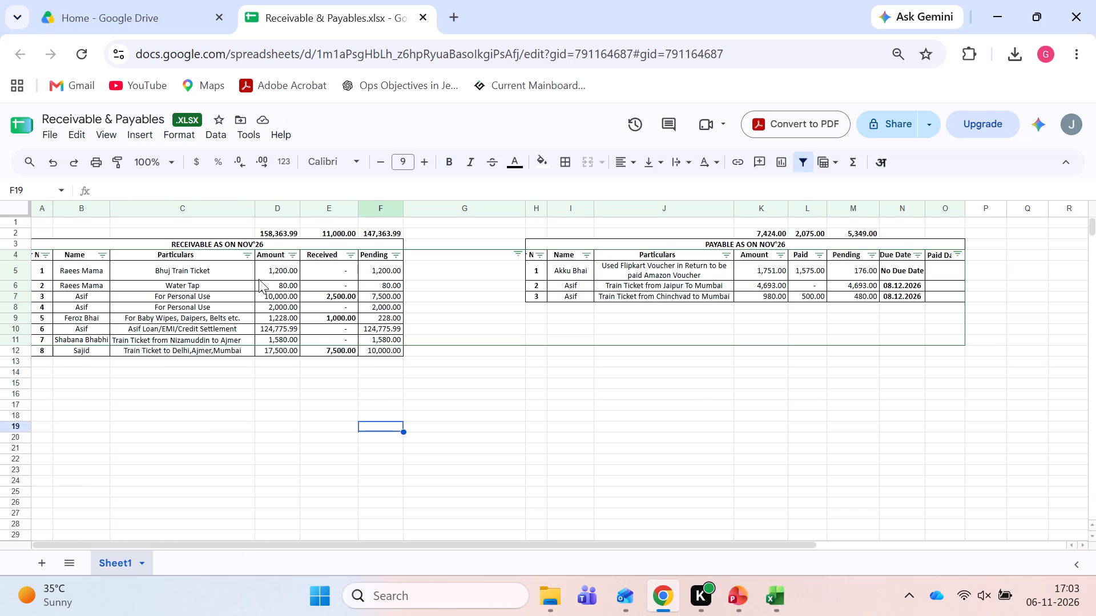
left_click(268, 268)
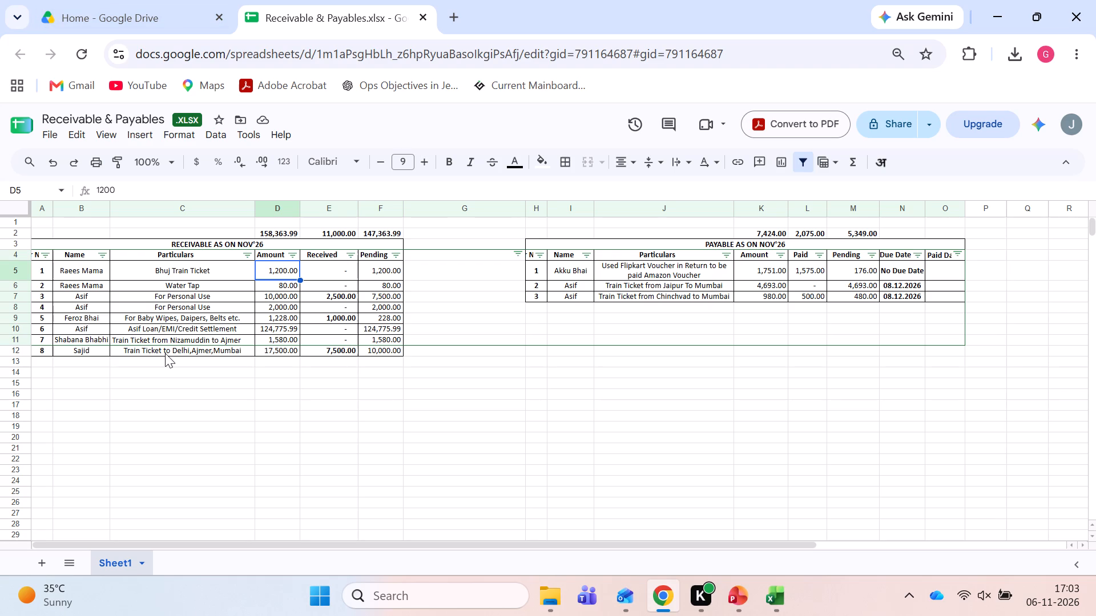
key("ctrl+s")
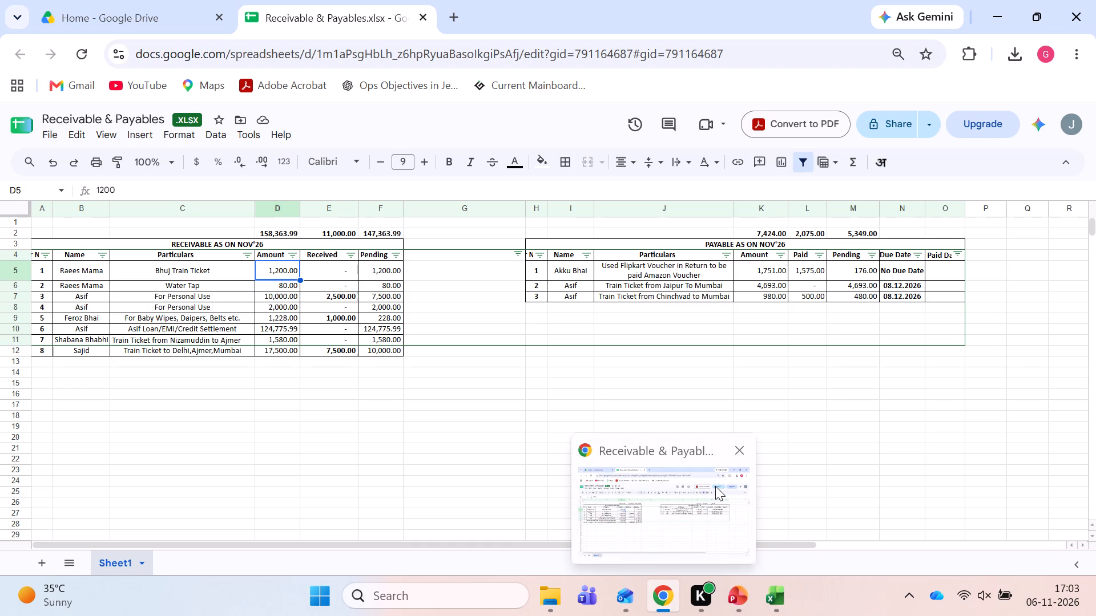
left_click(621, 287)
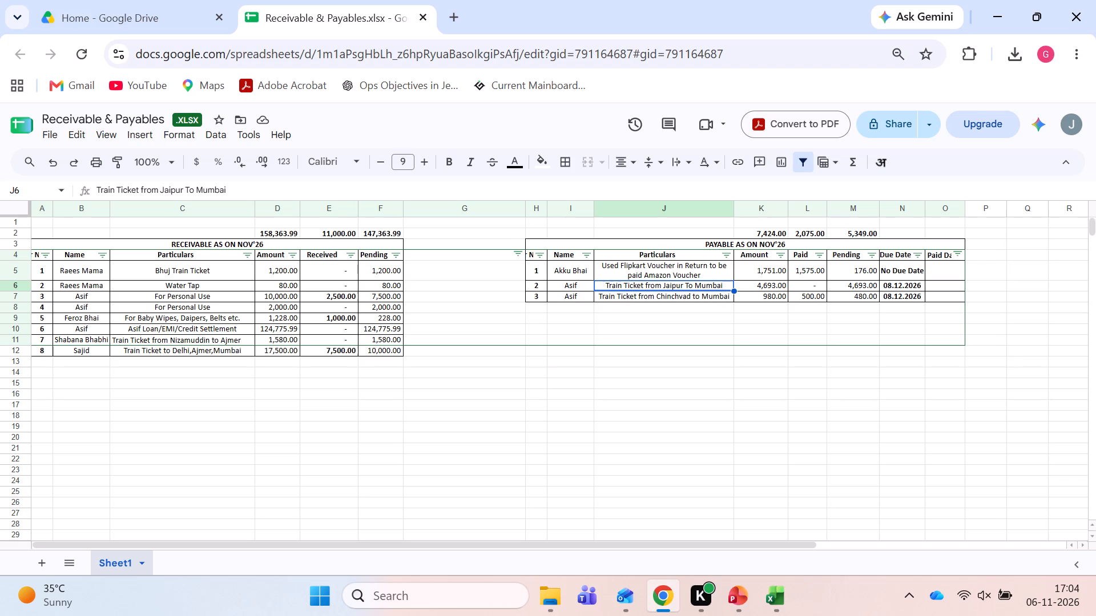
left_click(632, 296)
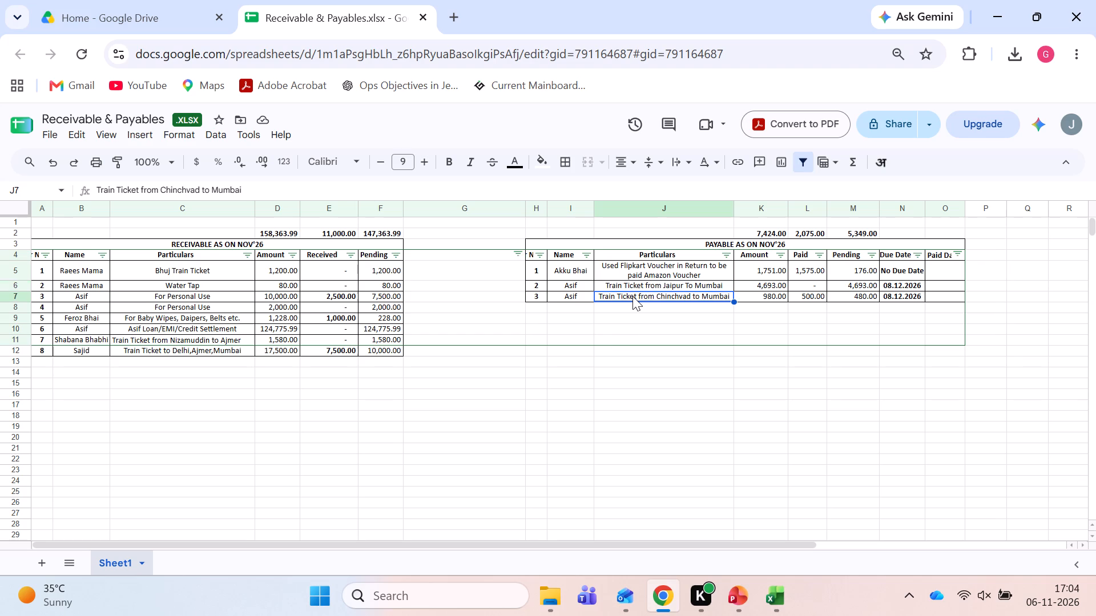
key("ctrl+s")
Check the combined pending amount of the two payable train tickets in M6:M7.
key("Right")
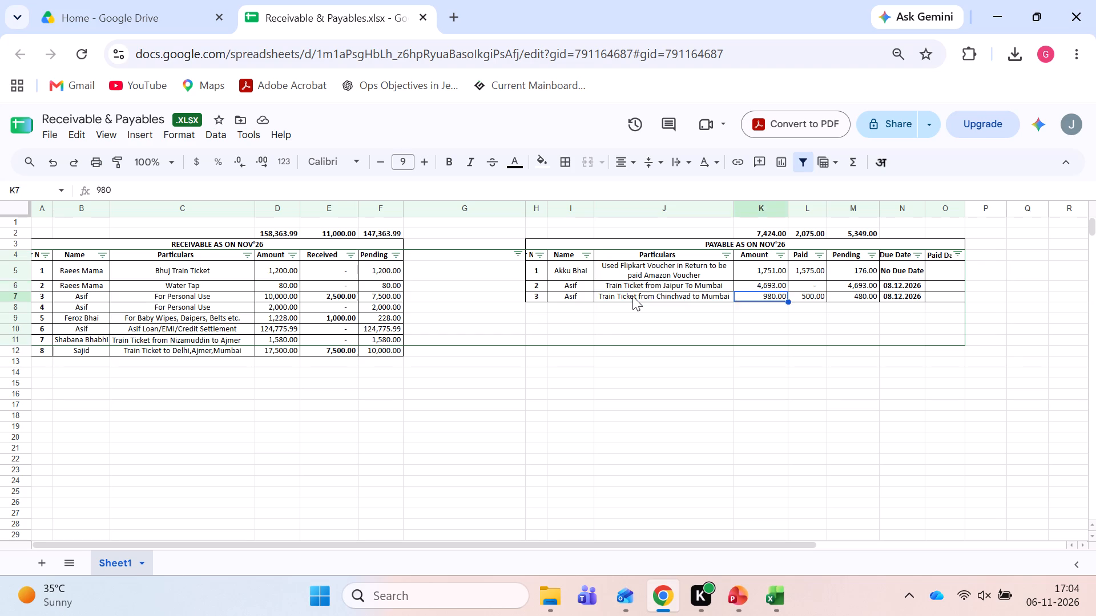
key("Right")
key("Up")
key("Right")
key("shift+Down")
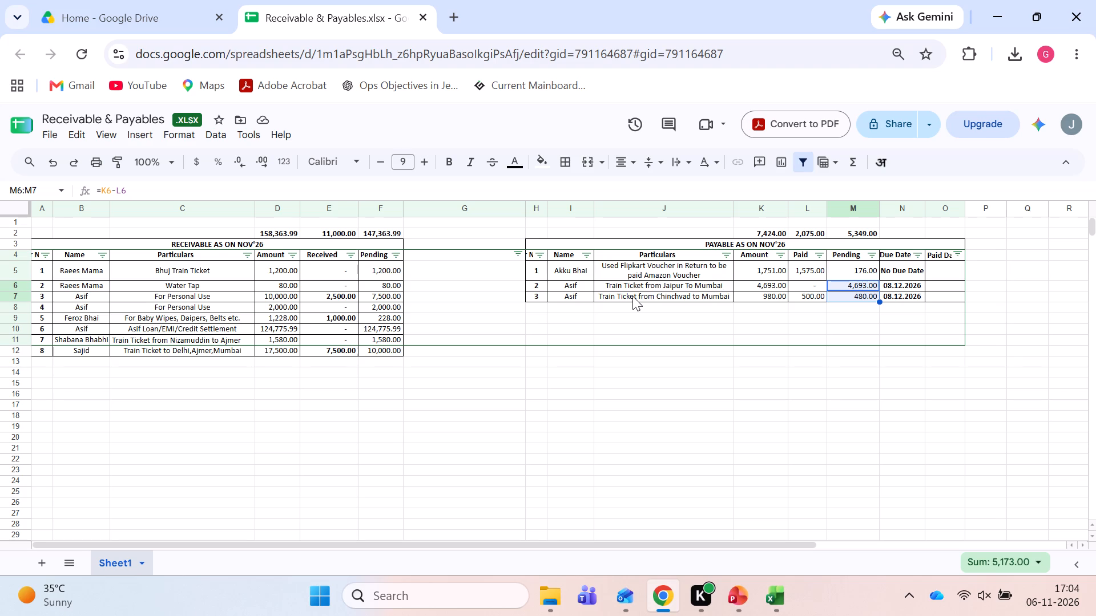
key("Down")
key("Down")
key("Down")
key("Down")
key("Down")
key("Up")
key("Up")
key("Up")
key("Up")
key("Up")
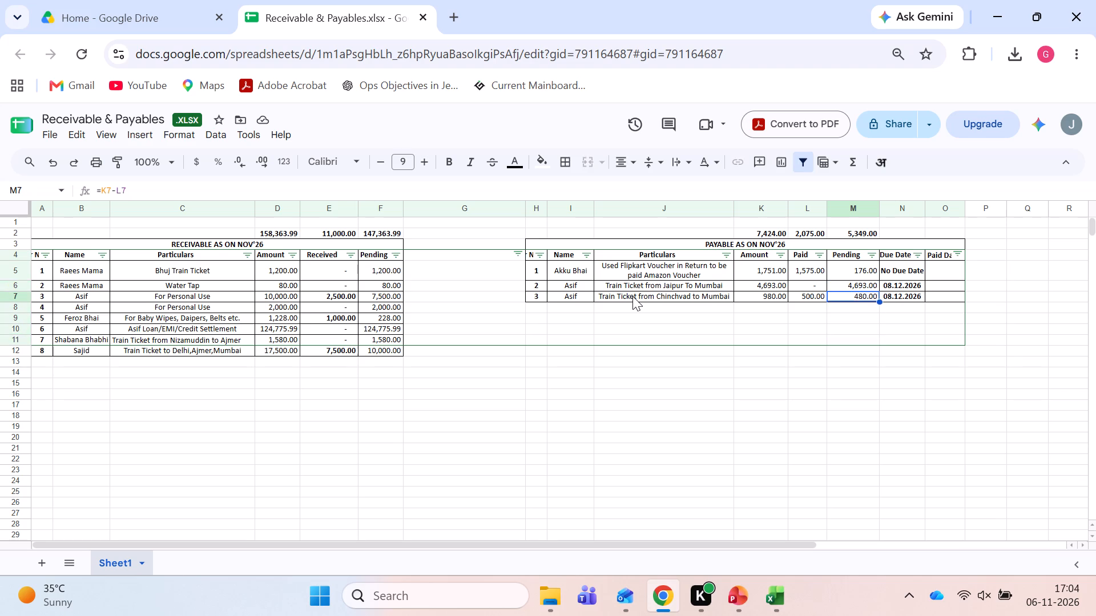
key("Up")
key("Up")
key("Down")
key("Down")
key("Down")
key("Down")
key("Up")
key("Up")
key("Up")
key("Down")
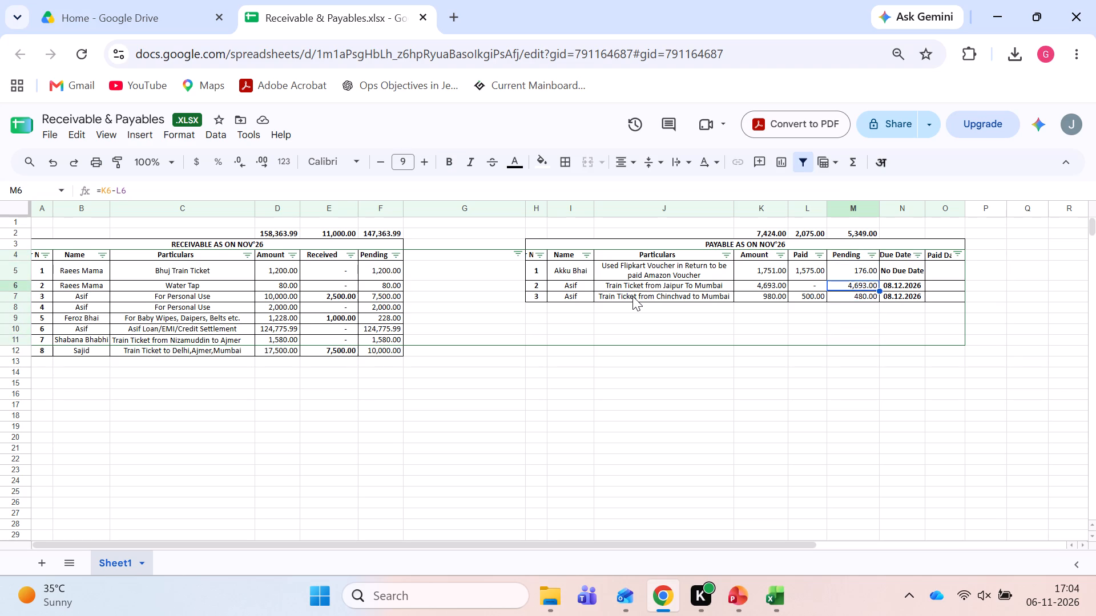
key("shift+Down")
key("Right")
key("Right")
key("Left")
key("Left")
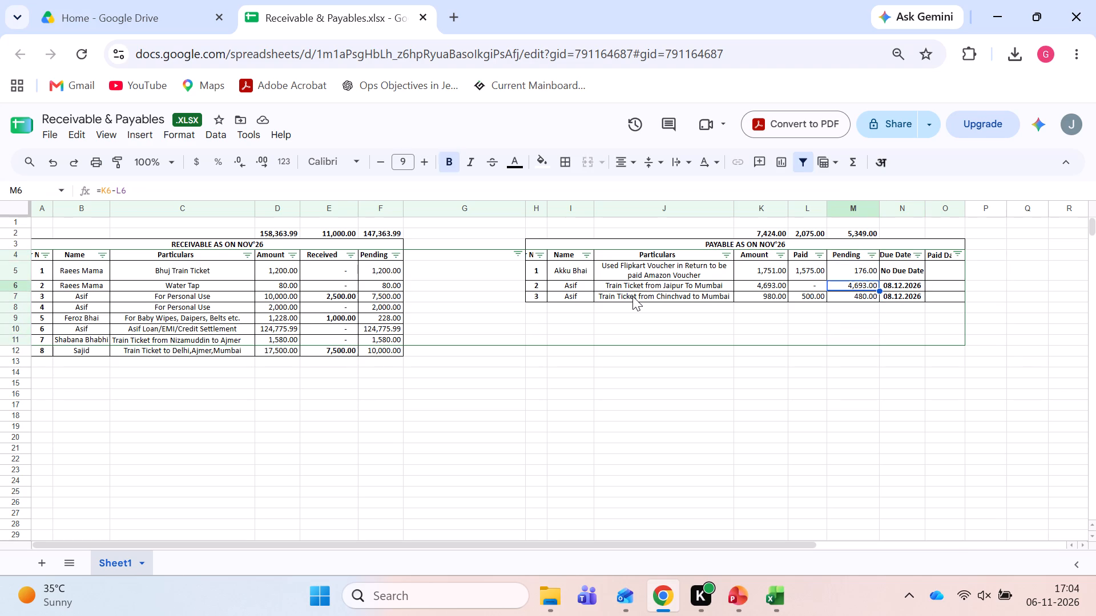
key("shift+Down")
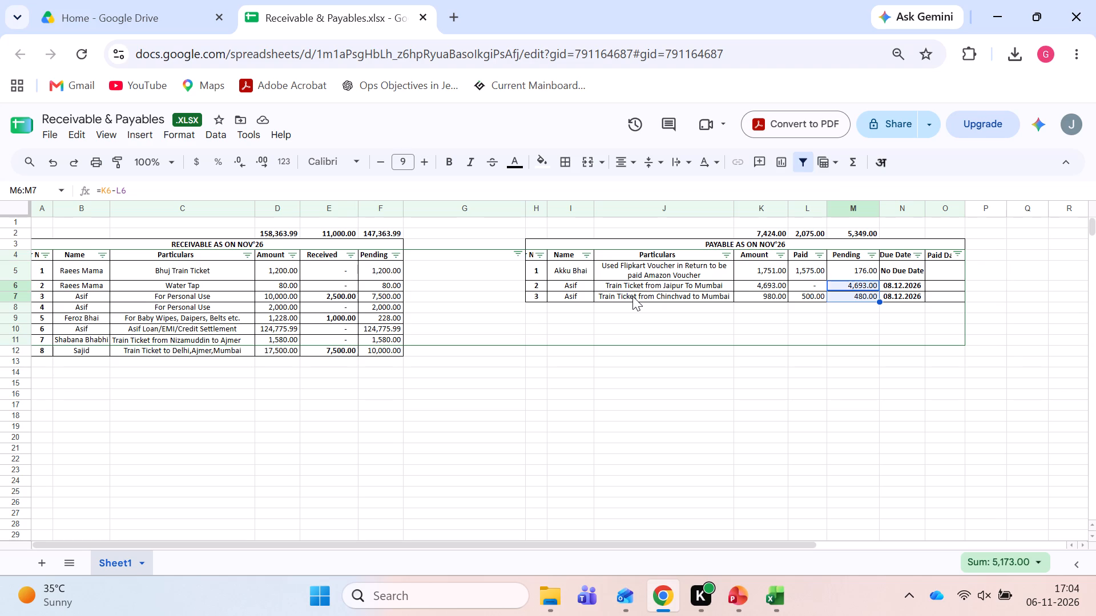
Review the receivable and payable entries across row 6 and the pending payables in column M.
key("ctrl+Left")
key("ctrl+Left")
key("ctrl+Left")
key("ctrl+Left")
key("ctrl+Left")
key("ctrl+Left")
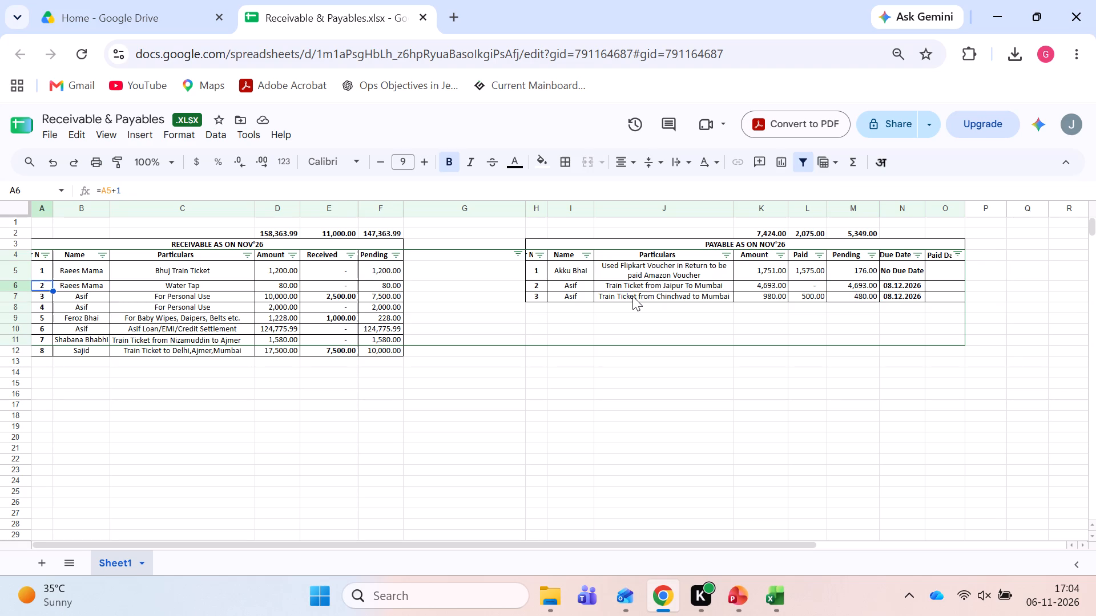
key("Right")
key("Right")
key("Up")
key("Up")
key("Up")
key("Down")
key("Down")
key("Down")
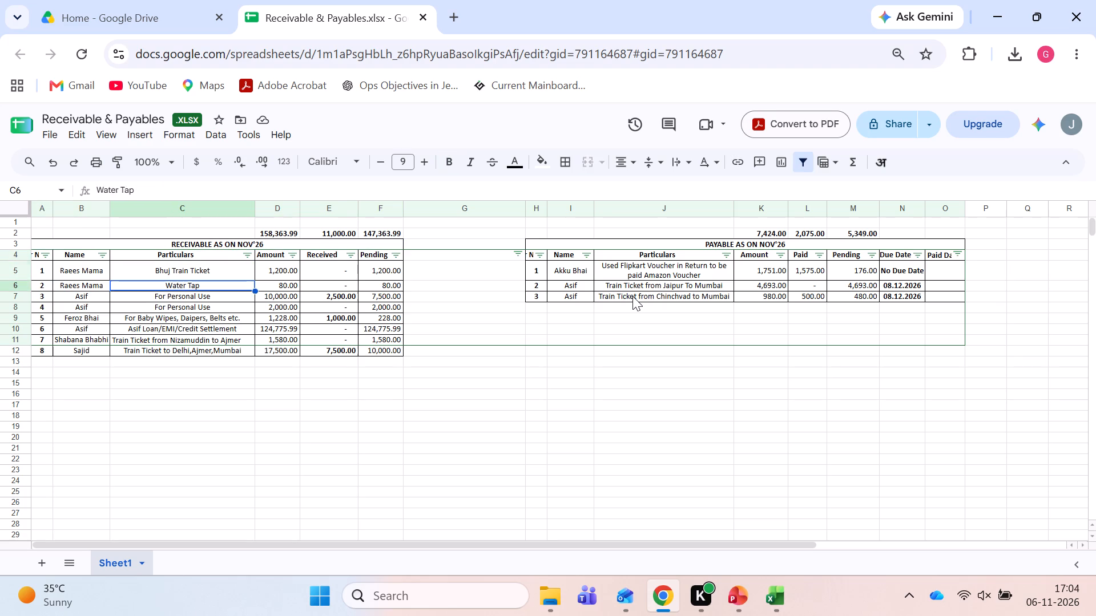
key("ctrl+Left")
key("ctrl+Left")
key("ctrl+Left")
key("Right")
key("Right")
key("Right")
key("Right")
key("Right")
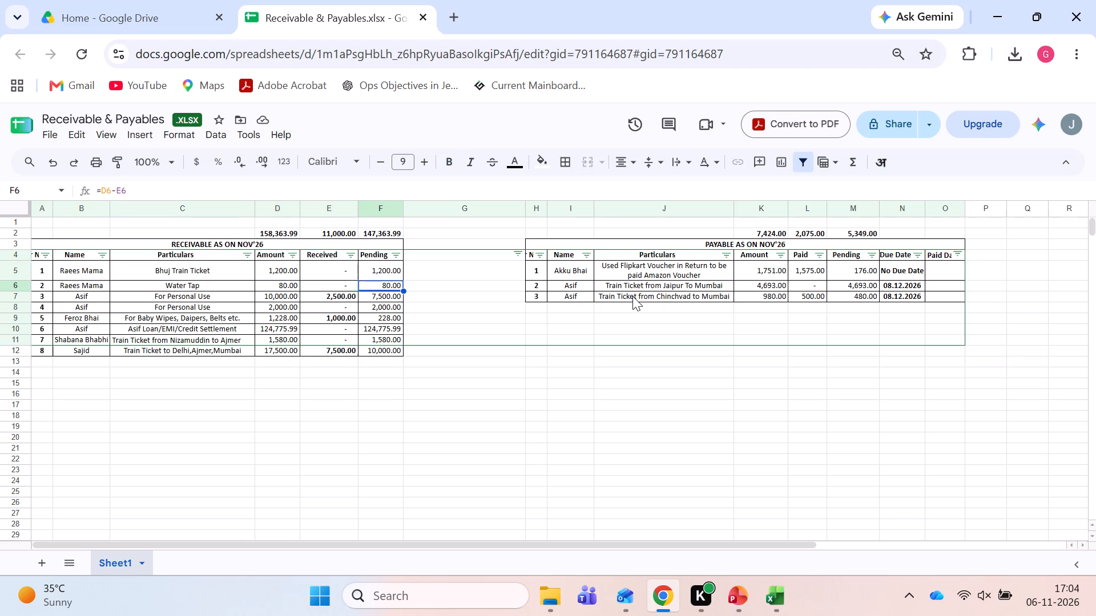
key("Right")
key("Right")
key("Right")
key("Right")
key("Right")
key("Right")
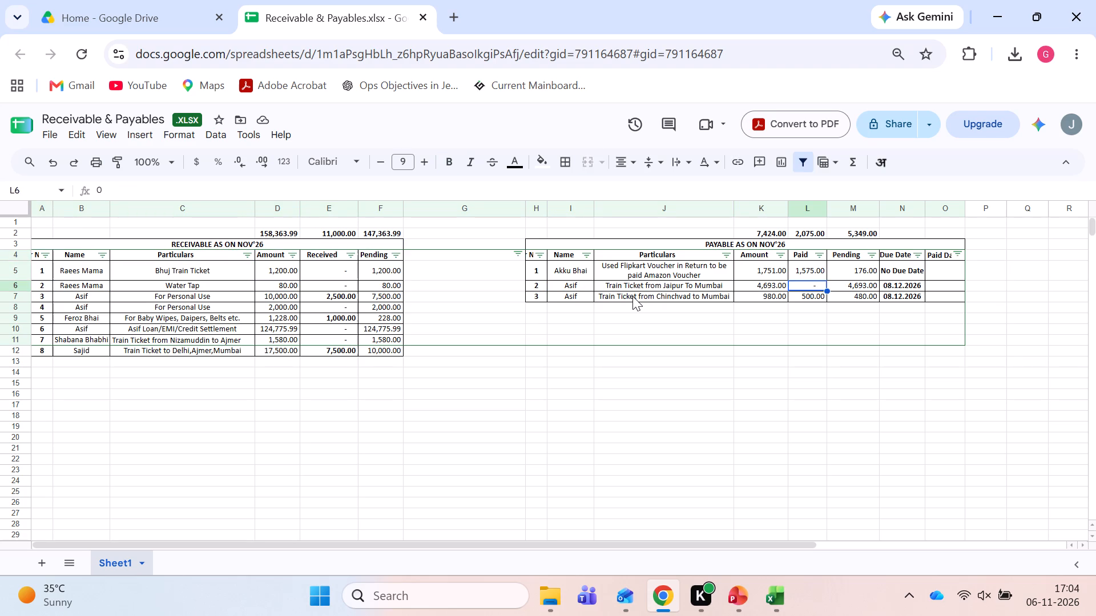
key("Right")
key("Up")
key("Up")
key("Up")
key("Up")
key("Down")
key("Down")
key("Down")
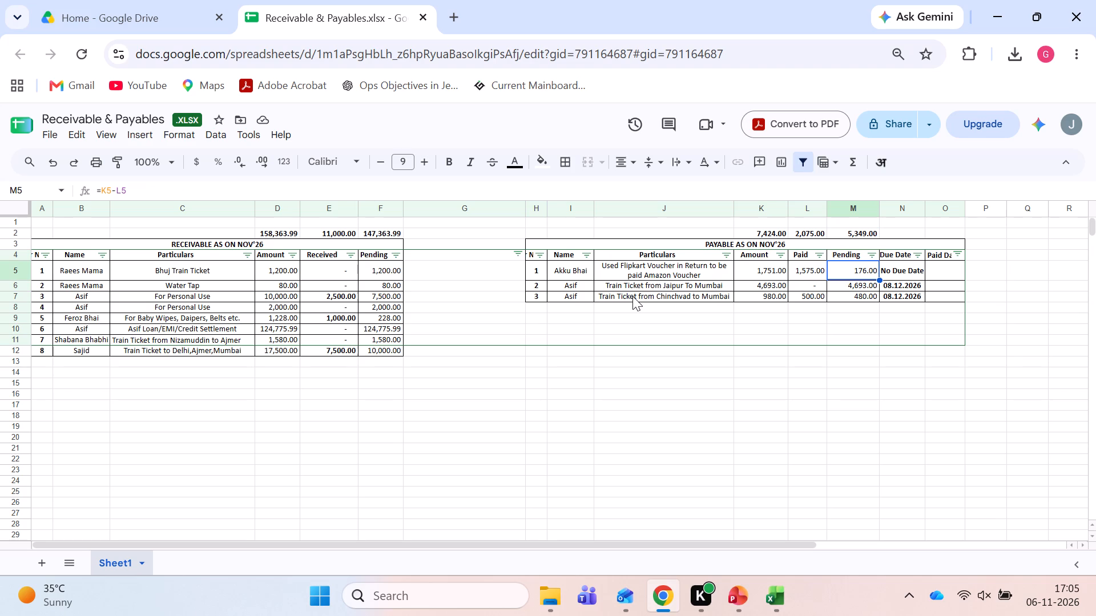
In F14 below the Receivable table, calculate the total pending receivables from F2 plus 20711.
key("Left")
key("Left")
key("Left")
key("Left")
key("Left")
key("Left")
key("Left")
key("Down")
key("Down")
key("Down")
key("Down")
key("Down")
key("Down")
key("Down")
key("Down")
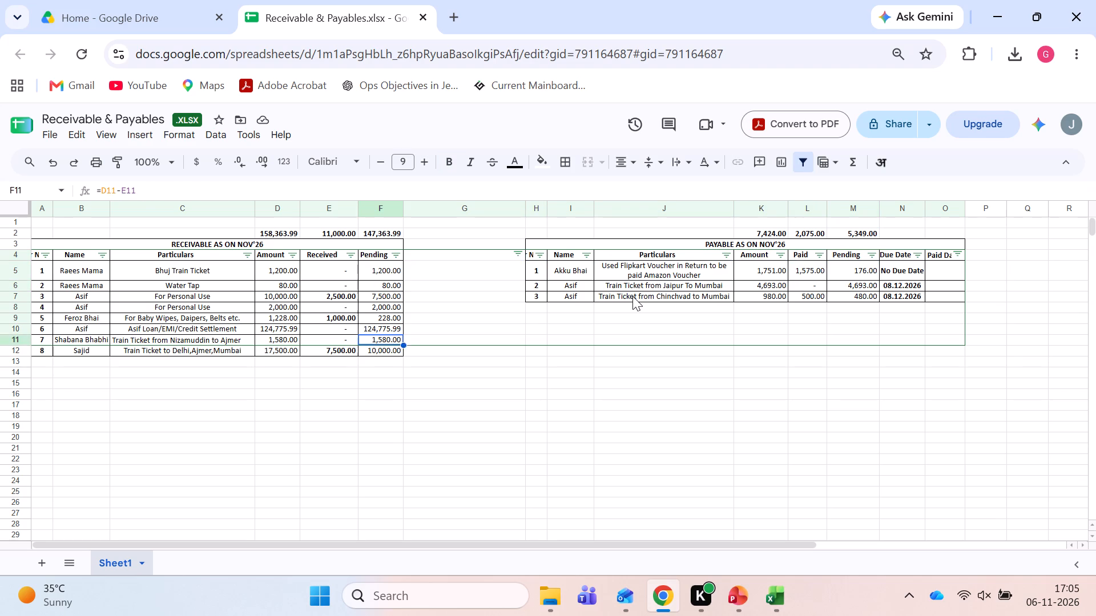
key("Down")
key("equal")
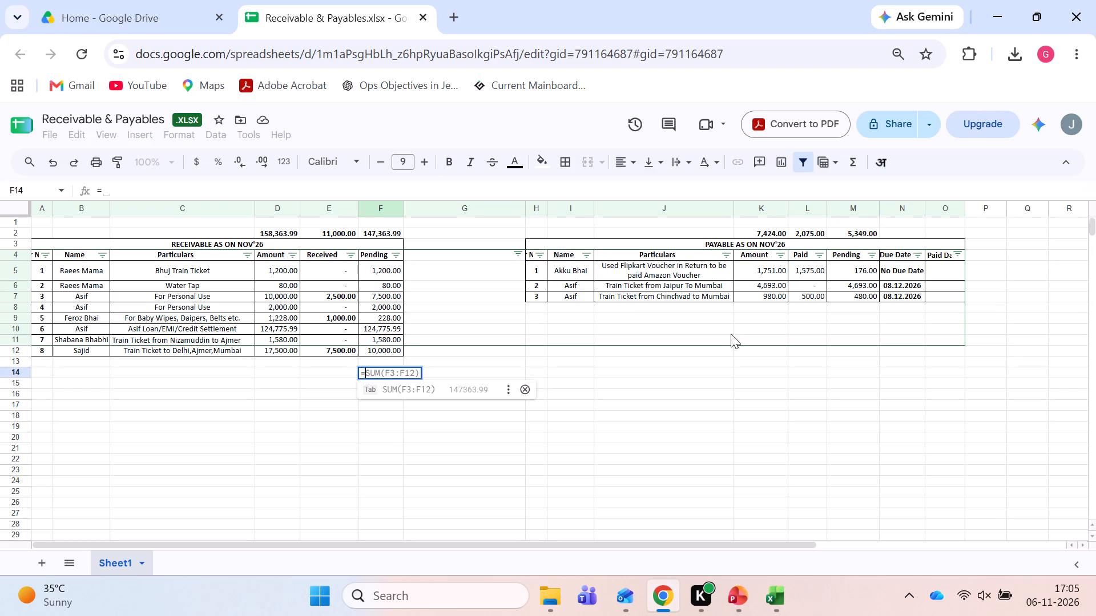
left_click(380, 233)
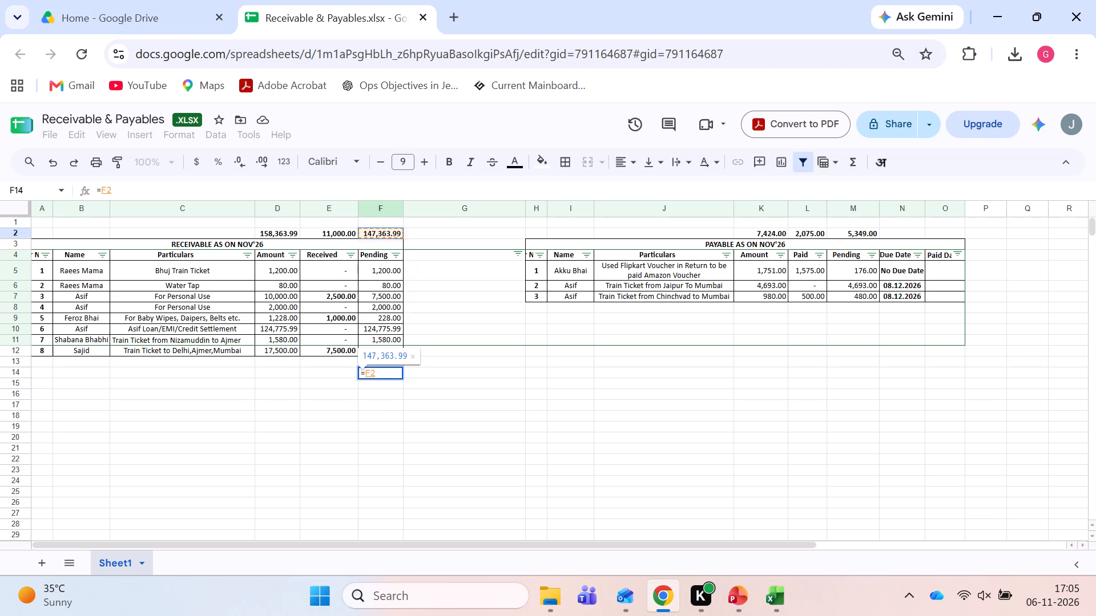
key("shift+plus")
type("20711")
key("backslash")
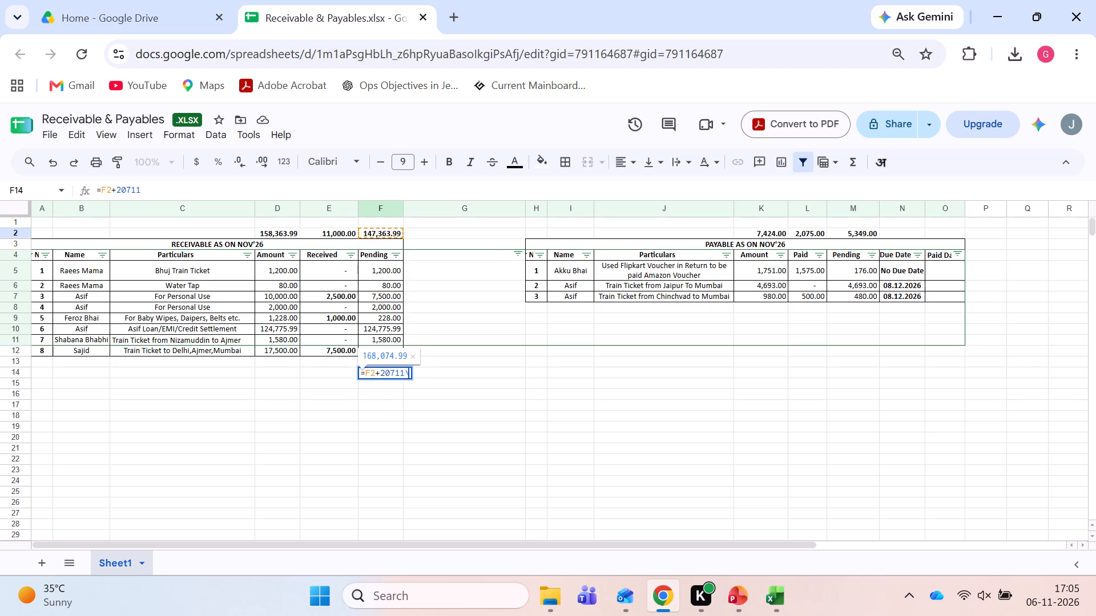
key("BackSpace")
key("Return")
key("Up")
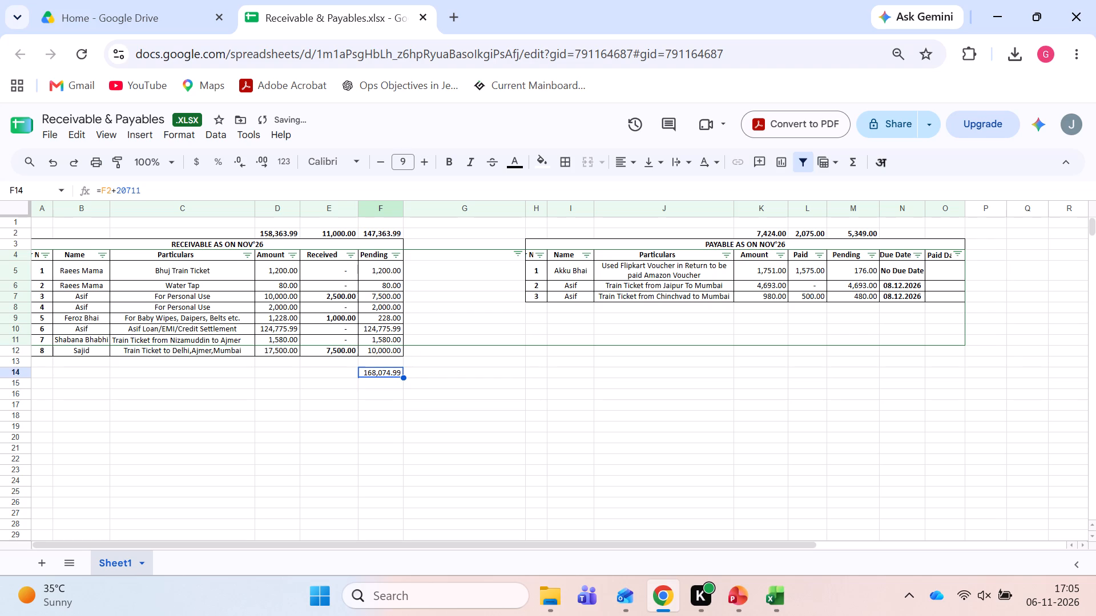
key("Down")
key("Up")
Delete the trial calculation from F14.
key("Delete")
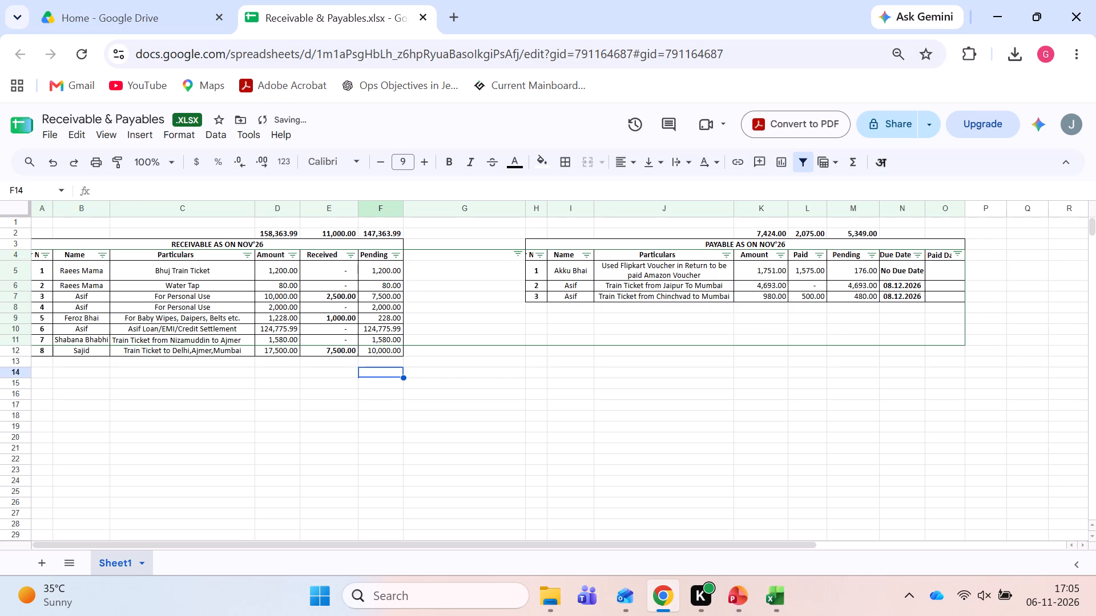
Go to the pending receivables total in F2 and view its formula.
key("ctrl+Up")
key("ctrl+Up")
key("ctrl+Up")
key("Down")
key("Down")
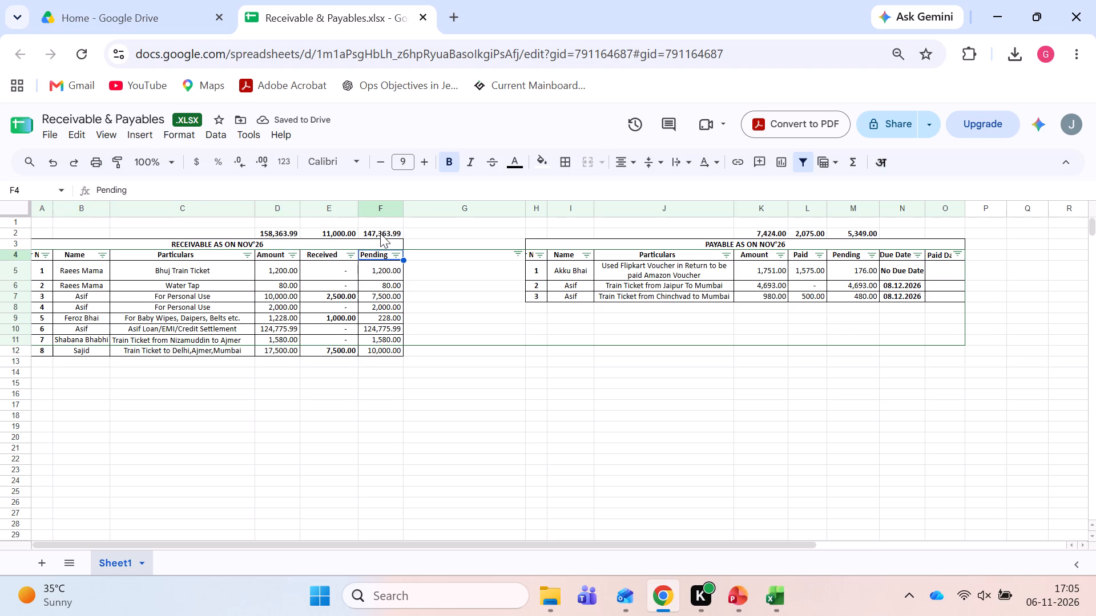
key("Up")
key("Up")
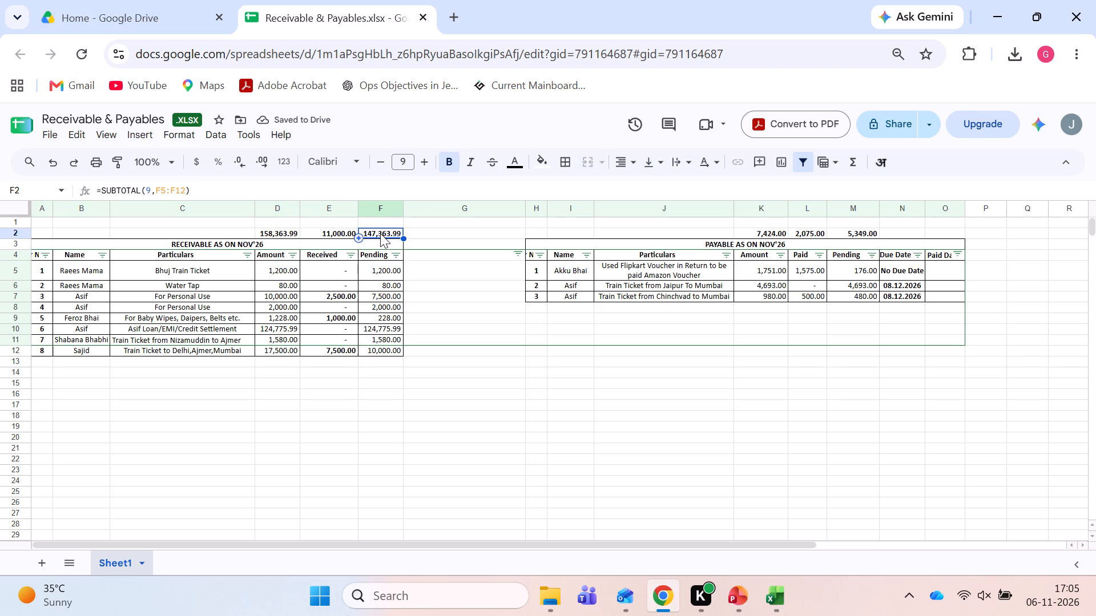
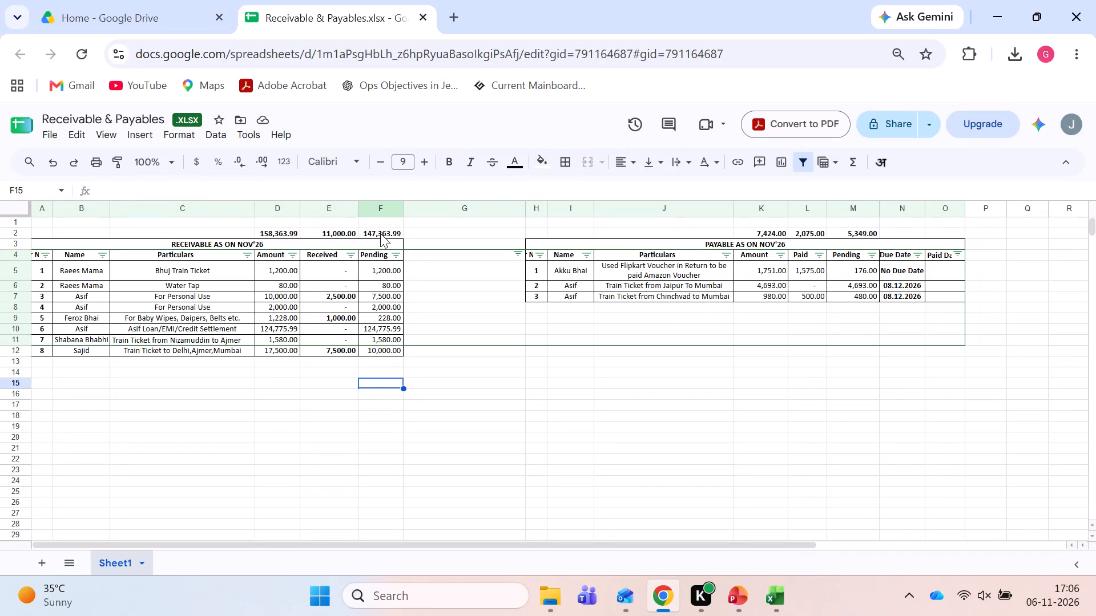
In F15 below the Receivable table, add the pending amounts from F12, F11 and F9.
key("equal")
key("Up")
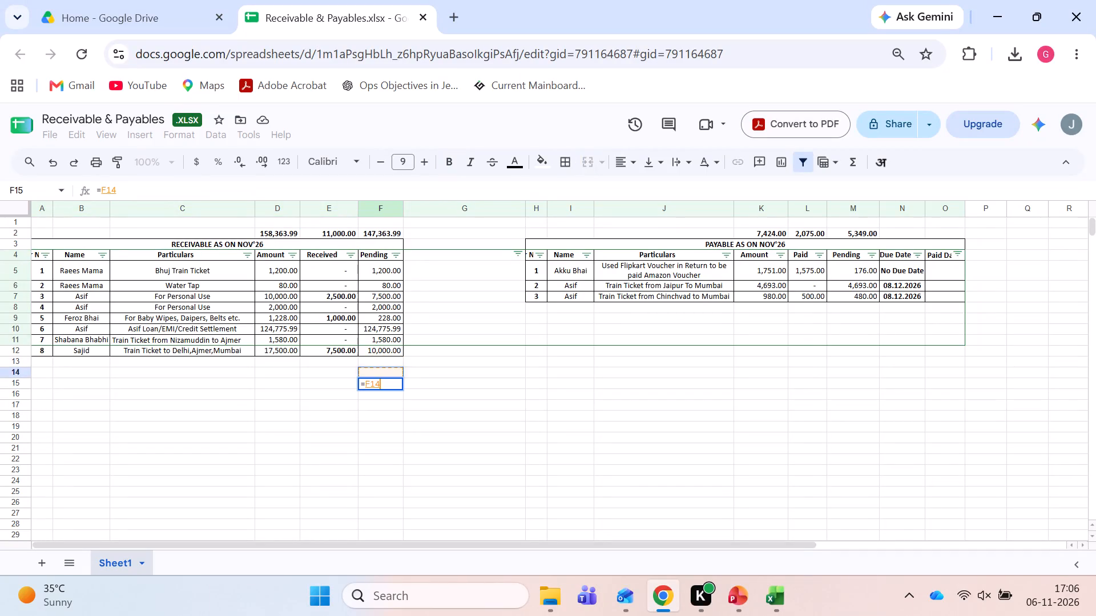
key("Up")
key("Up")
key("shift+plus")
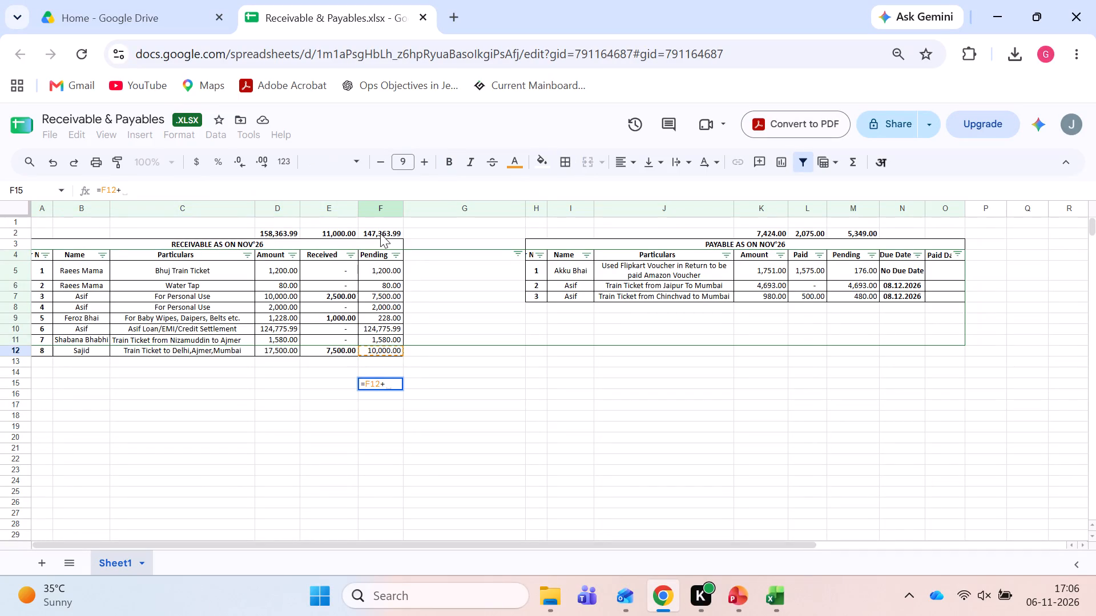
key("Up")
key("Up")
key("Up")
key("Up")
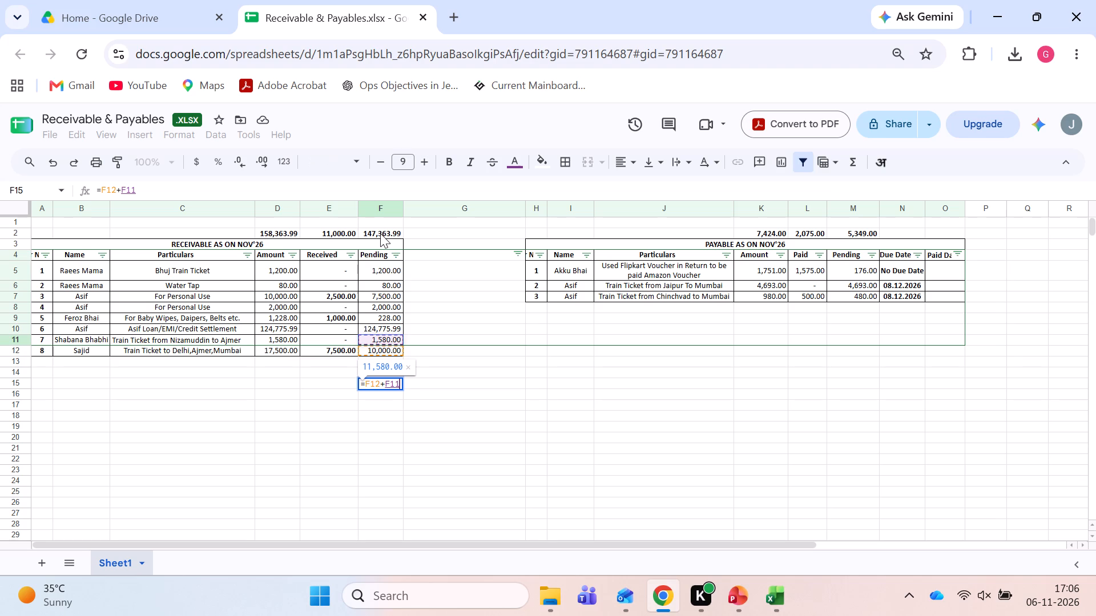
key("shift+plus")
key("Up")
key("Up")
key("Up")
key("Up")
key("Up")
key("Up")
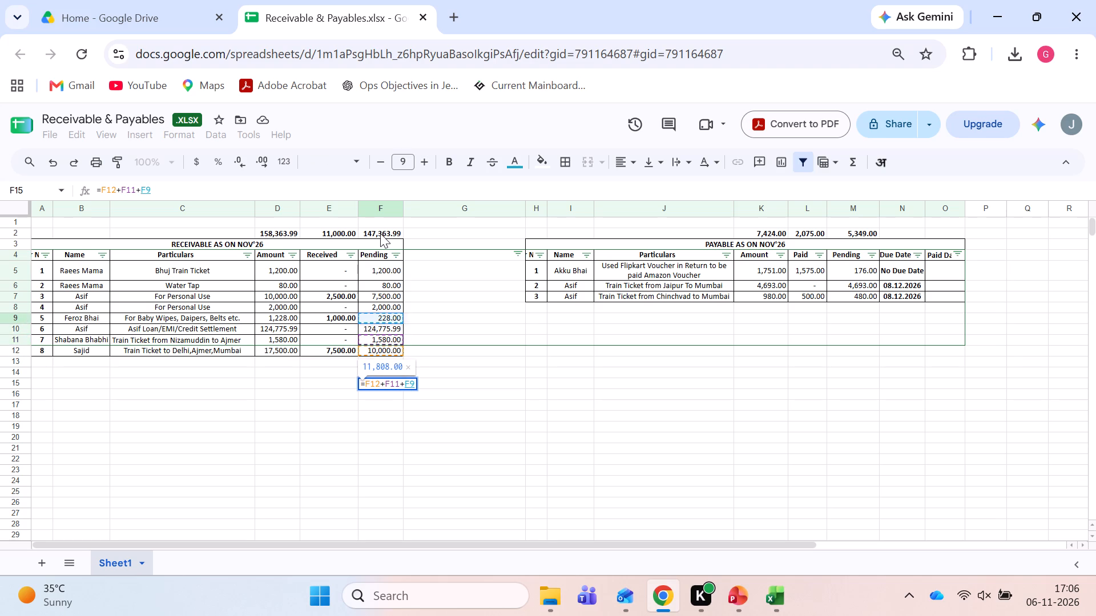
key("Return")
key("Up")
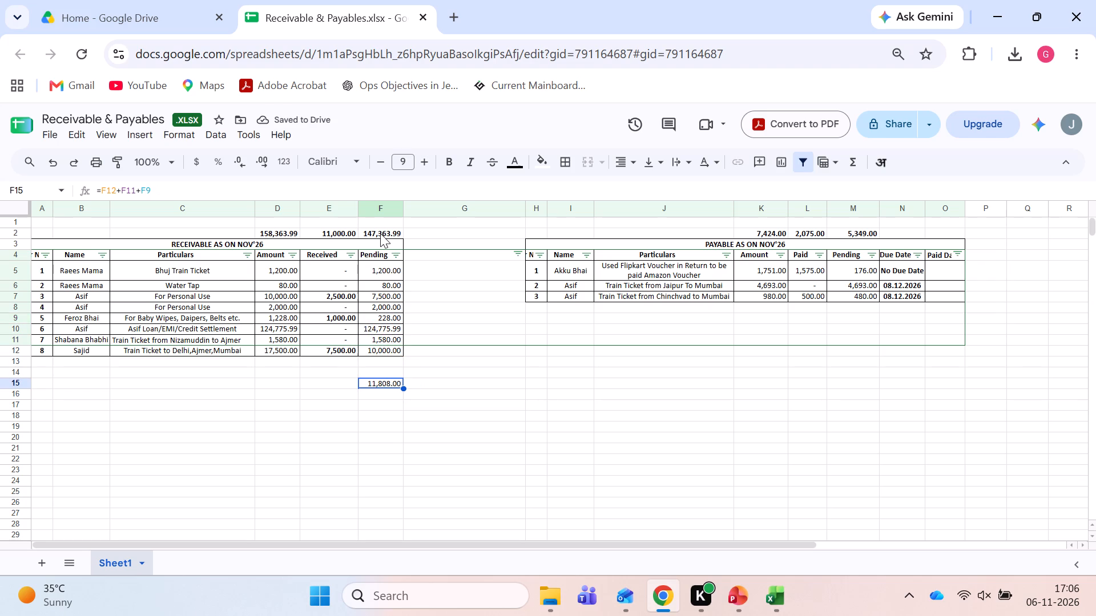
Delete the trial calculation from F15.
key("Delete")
Select the Receivable table's Pending column, F4:F12, to check its sum.
key("Left")
key("Left")
key("Left")
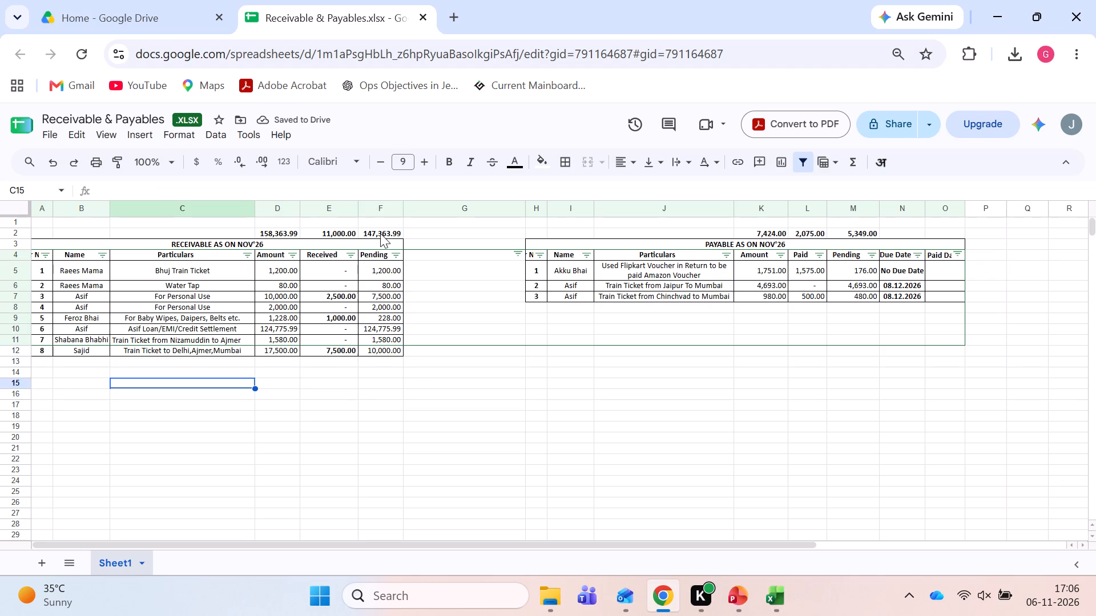
key("Up")
key("Up")
key("Up")
key("Up")
key("Up")
key("Up")
key("Up")
key("Up")
key("Up")
key("Up")
key("Up")
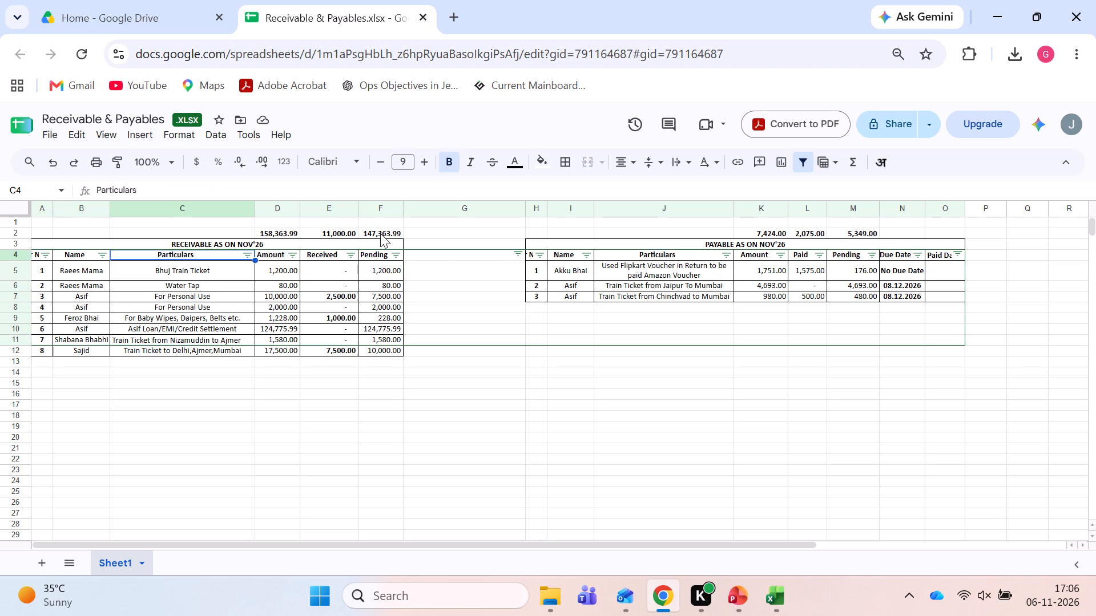
key("Up")
key("Down")
key("Right")
key("Right")
key("Right")
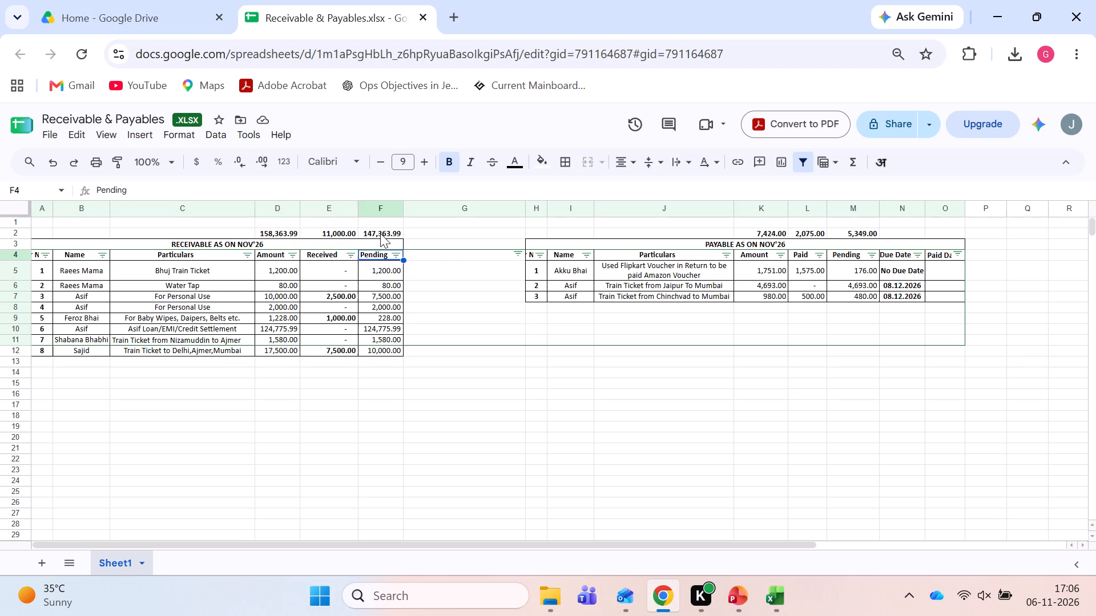
key("shift+Down")
key("shift+Down")
key("shift+Down")
key("shift+Down")
key("shift+Down")
key("shift+Down")
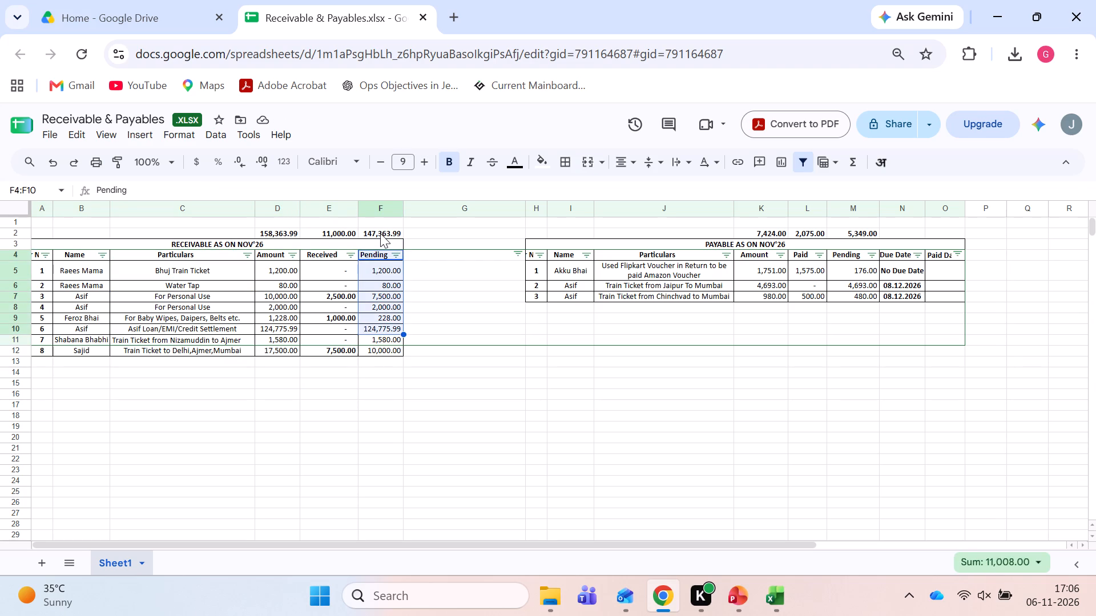
key("shift+Down")
key("shift+Down")
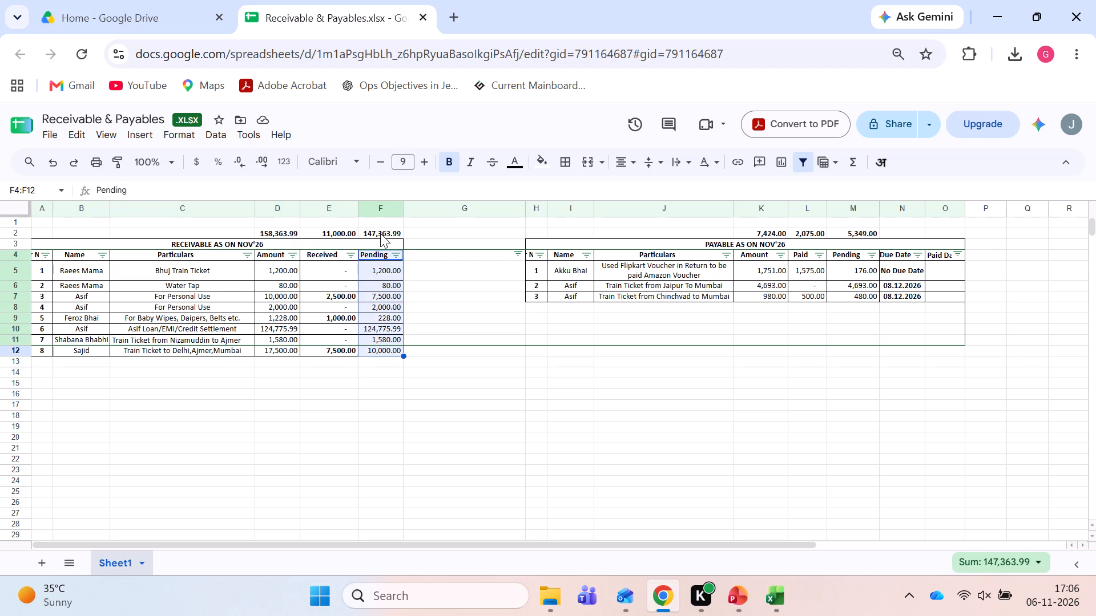
Extend the selection to the whole Receivable table, A4:F12, to look it over, and return to the Pending header.
key("shift+Left")
key("shift+Left")
key("shift+Left")
key("shift+Left")
key("shift+Left")
key("shift+Left")
key("shift+Left")
key("shift+Left")
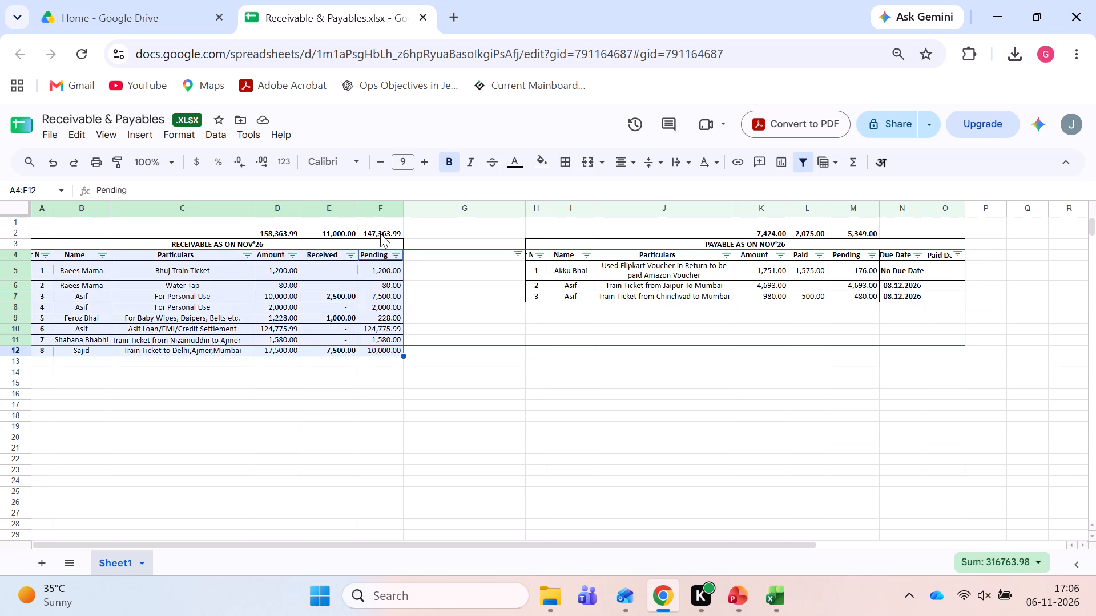
key("Right")
key("Left")
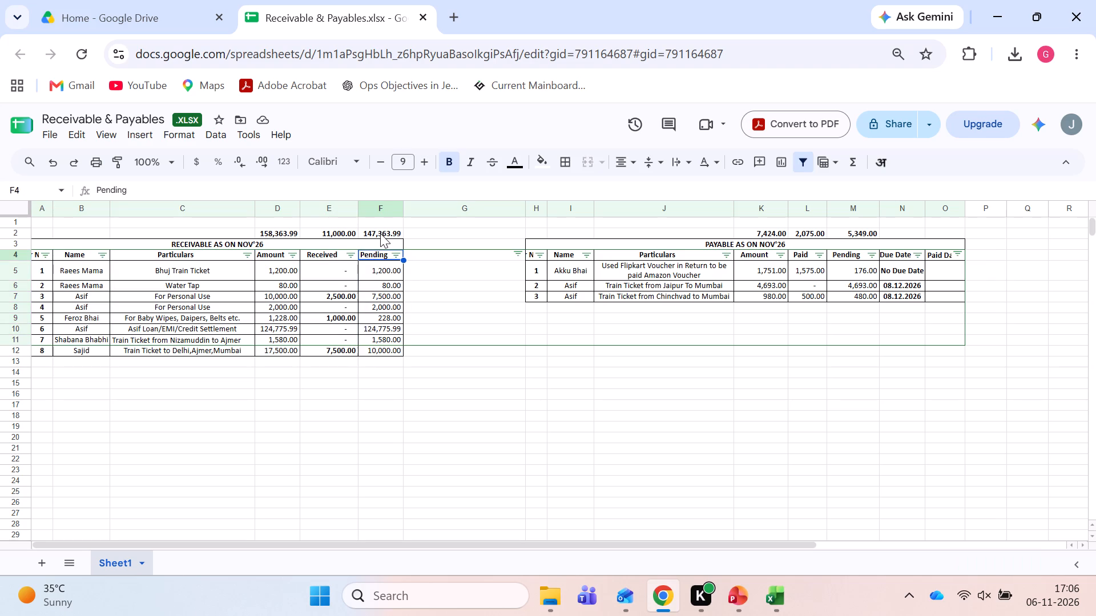
Review the Receivable table's headers and the entries down its Amount column through row 12.
key("Left")
key("Left")
key("Left")
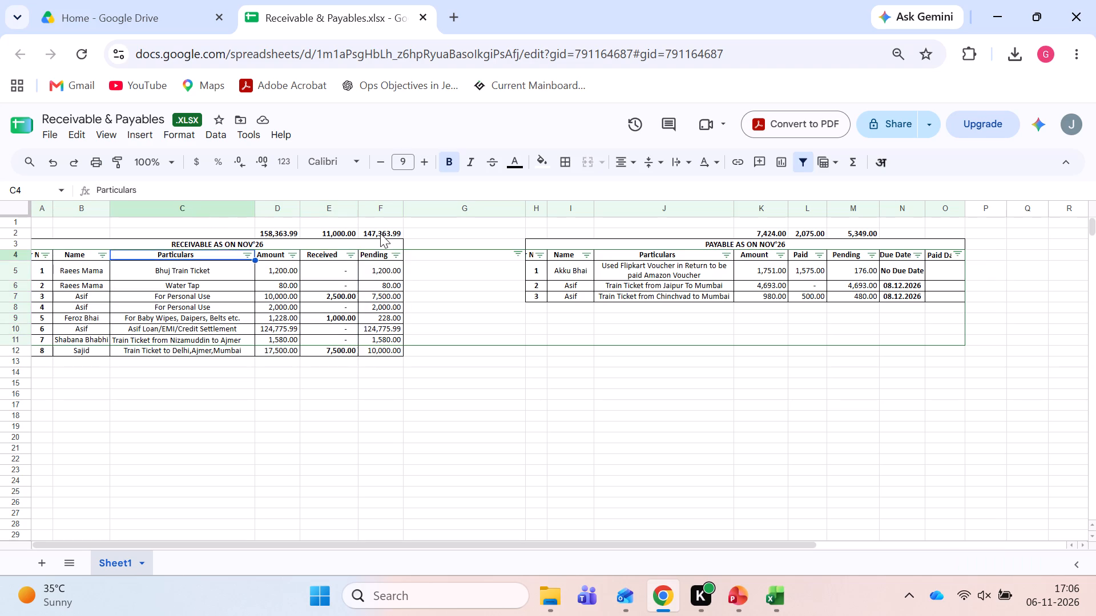
key("Left")
key("Left")
key("Right")
key("Right")
key("Right")
key("Down")
key("Down")
key("Down")
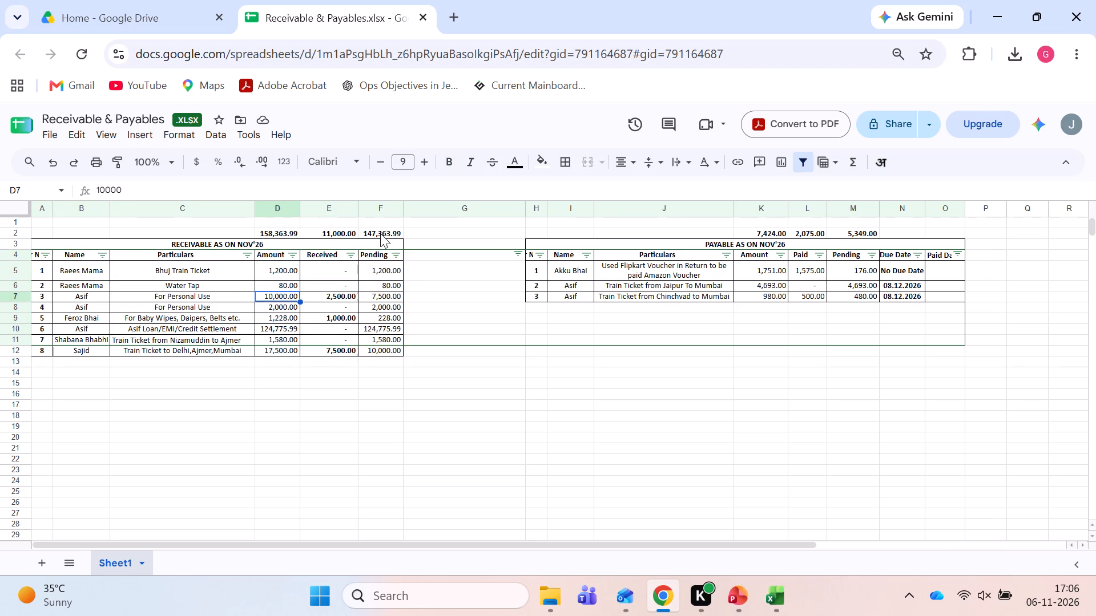
key("Down")
key("Down")
key("Down")
key("Down")
key("Down")
key("Down")
key("Down")
key("Up")
key("Up")
key("Up")
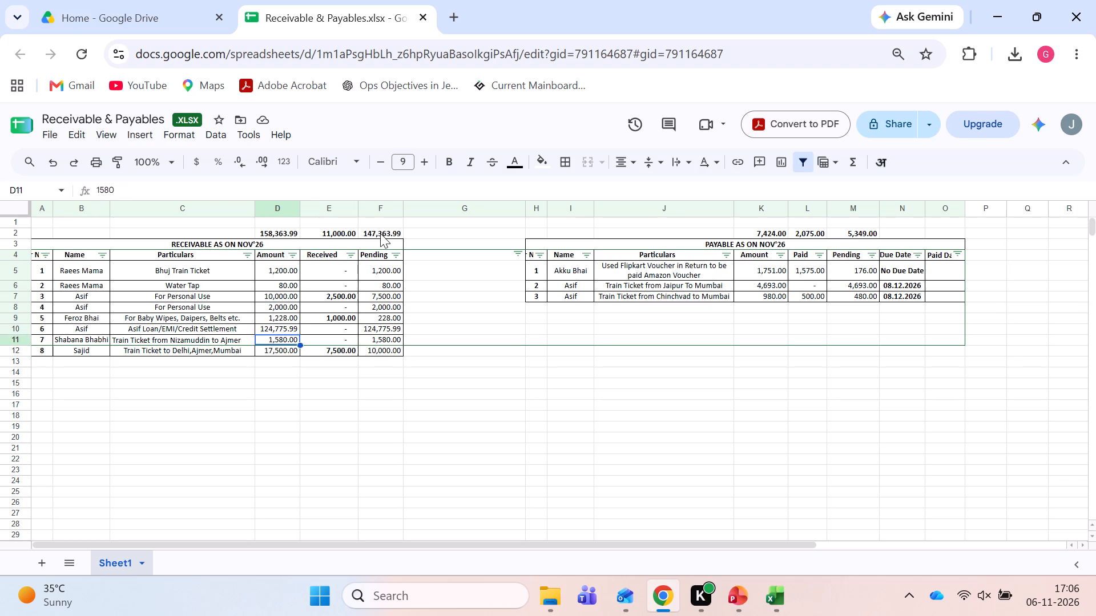
key("Up")
key("Up")
key("Up")
key("Up")
key("Up")
key("Up")
key("Up")
key("Up")
key("Down")
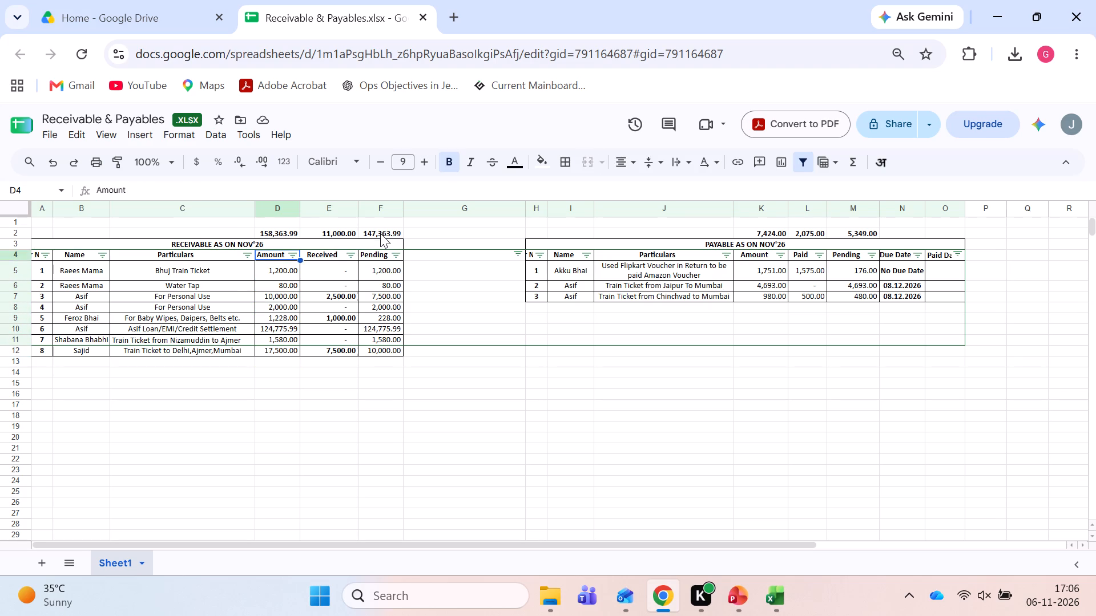
key("Down")
key("Down")
key("Down")
key("Down")
key("Down")
key("Down")
key("Down")
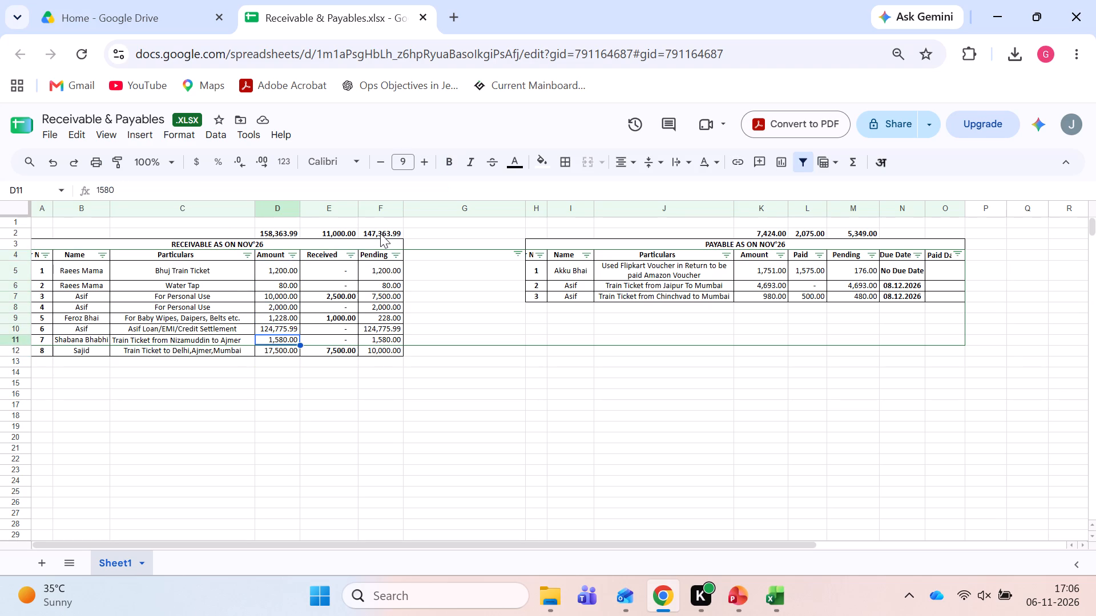
Review the Nizamuddin to Ajmer train ticket entry across row 11 of the Receivable table.
key("Left")
key("Left")
key("Left")
key("Right")
key("Right")
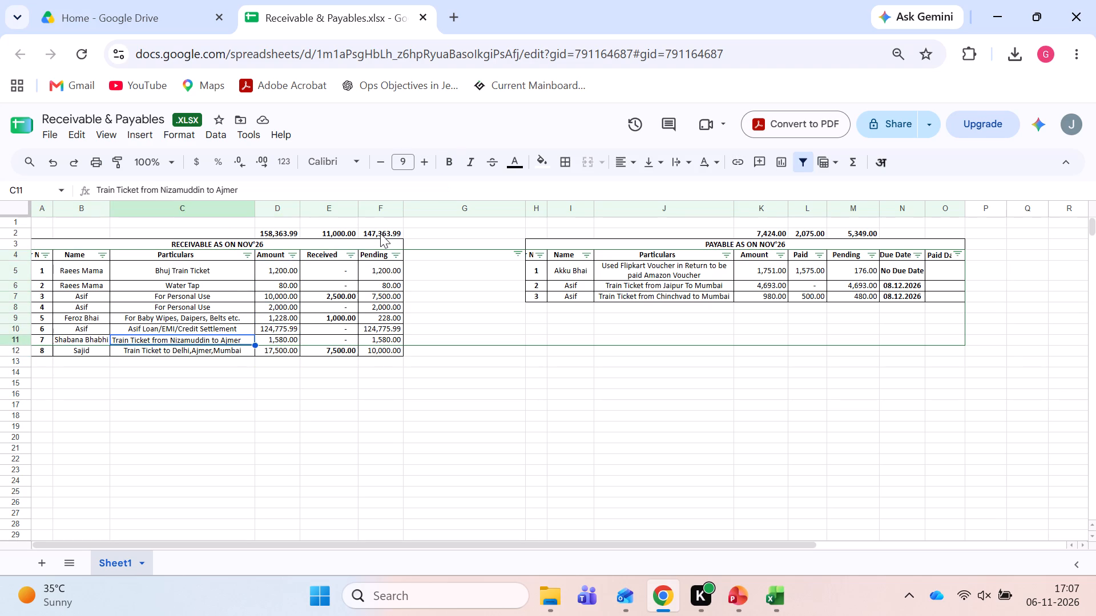
key("Left")
key("Left")
key("Left")
key("Right")
key("Right")
key("Right")
Go up the Amount column to row 5 and review the Bhuj Train Ticket entry's amount, received and pending cells.
key("Up")
key("Up")
key("Up")
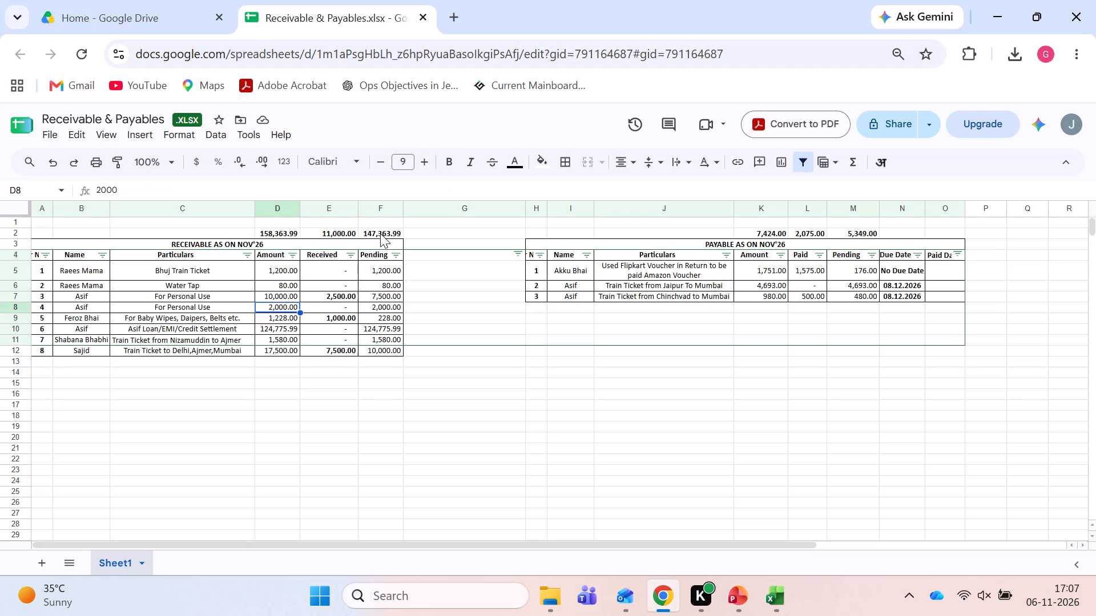
key("Up")
key("Up")
key("Left")
key("Left")
key("Right")
key("Up")
key("Right")
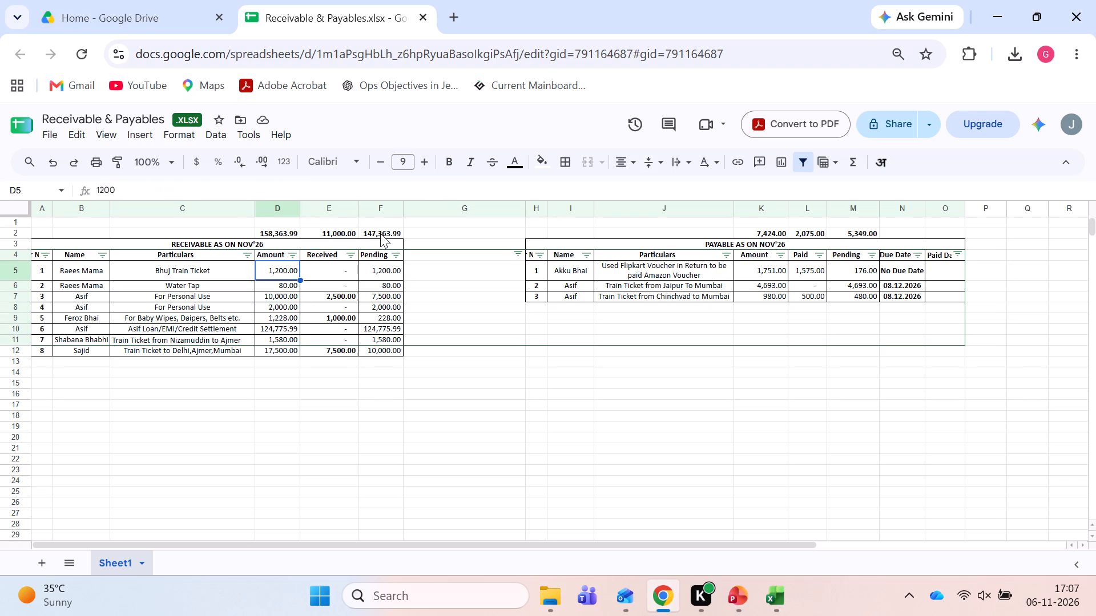
key("Right")
key("Right")
key("Right")
key("Left")
key("Left")
key("Left")
key("Left")
key("Right")
key("Right")
key("Right")
key("Right")
key("Right")
key("Left")
key("Left")
key("Left")
key("Left")
key("Right")
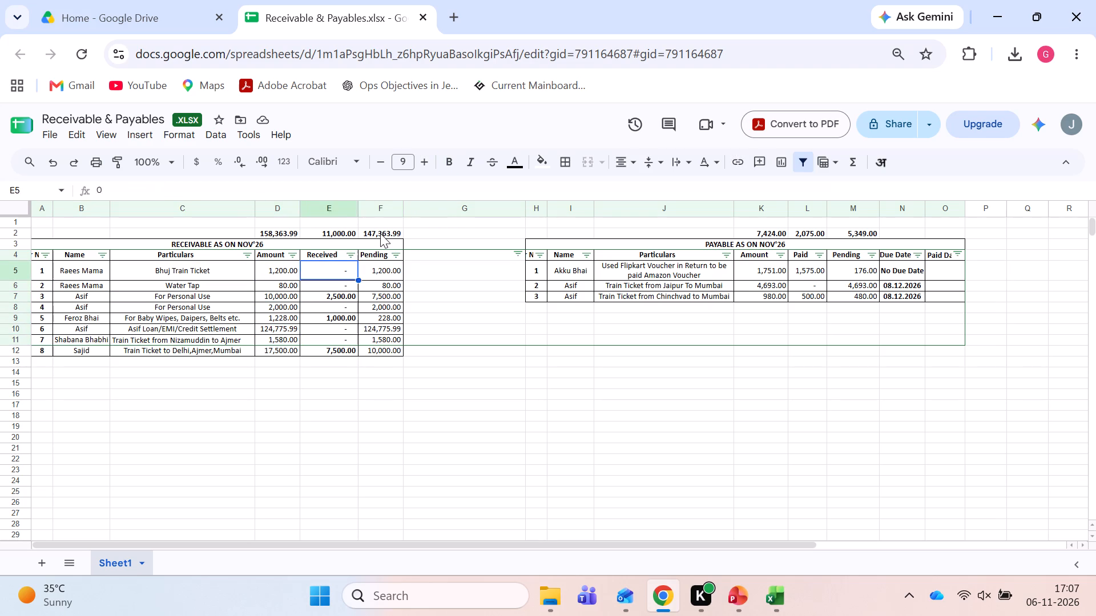
key("Right")
key("Right")
key("Left")
key("Left")
key("Left")
key("Left")
Review row 5 from the receivable entry across to the Payable table's paid date column.
key("Right")
key("Right")
key("Right")
key("Right")
key("Right")
key("Right")
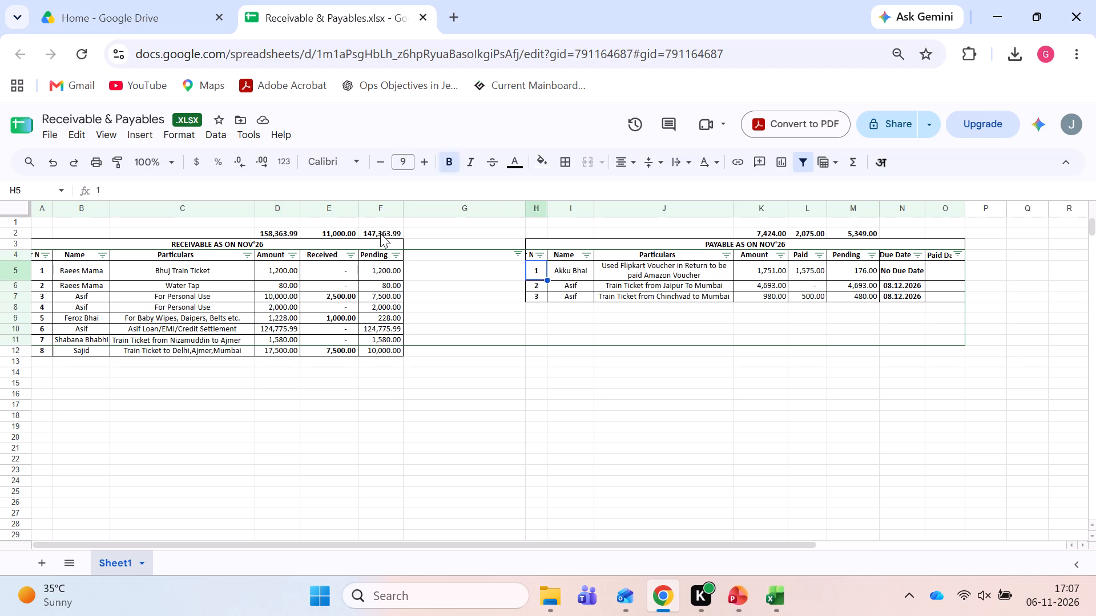
key("Right")
key("Right")
key("Right")
key("Right")
key("Right")
key("Right")
key("Right")
key("Right")
key("Left")
key("Left")
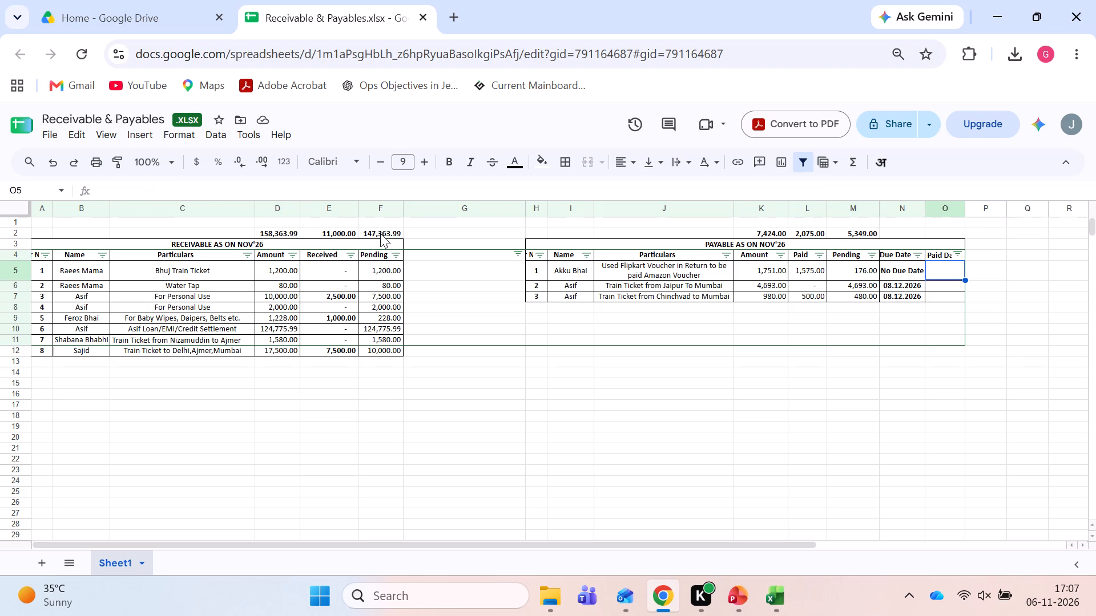
Review row 5 from the Payable table's paid date cell back to the Receivable table's first column.
key("Left")
key("Left")
key("Left")
key("Left")
key("Left")
key("Left")
key("Left")
key("Left")
key("Left")
key("Left")
key("Left")
key("Left")
key("Left")
key("Left")
key("Left")
key("Left")
key("Left")
key("Left")
key("Left")
key("Left")
Review the Bhuj Train Ticket entry's cells across row 5 of the Receivable table, ending at its Received cell.
key("Right")
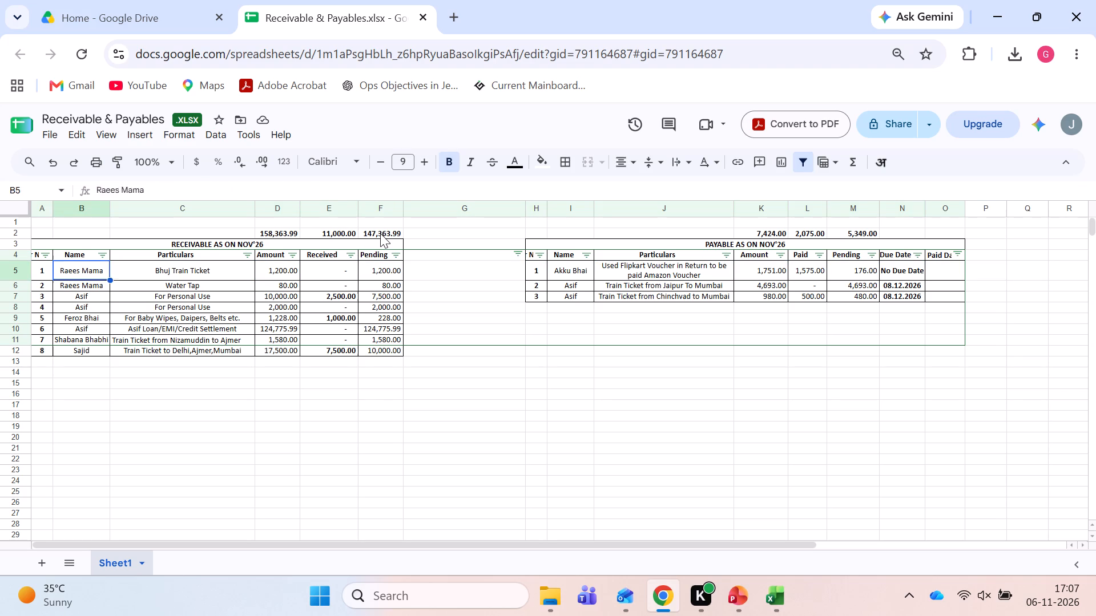
key("Right")
key("Right")
key("Right")
key("Right")
key("Right")
key("Left")
key("Left")
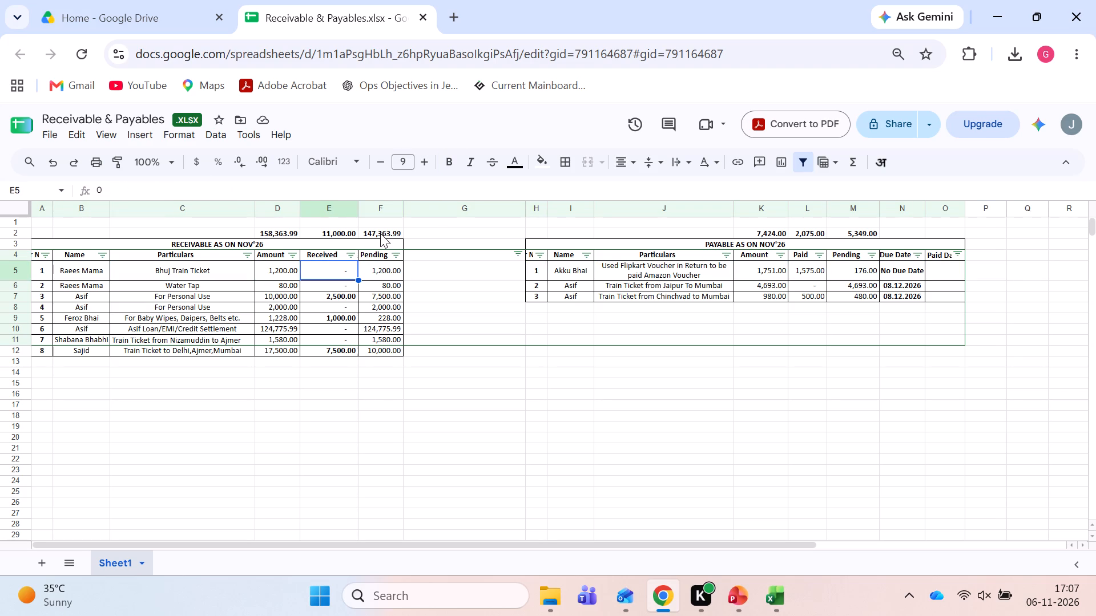
key("Left")
key("Left")
key("Left")
key("Left")
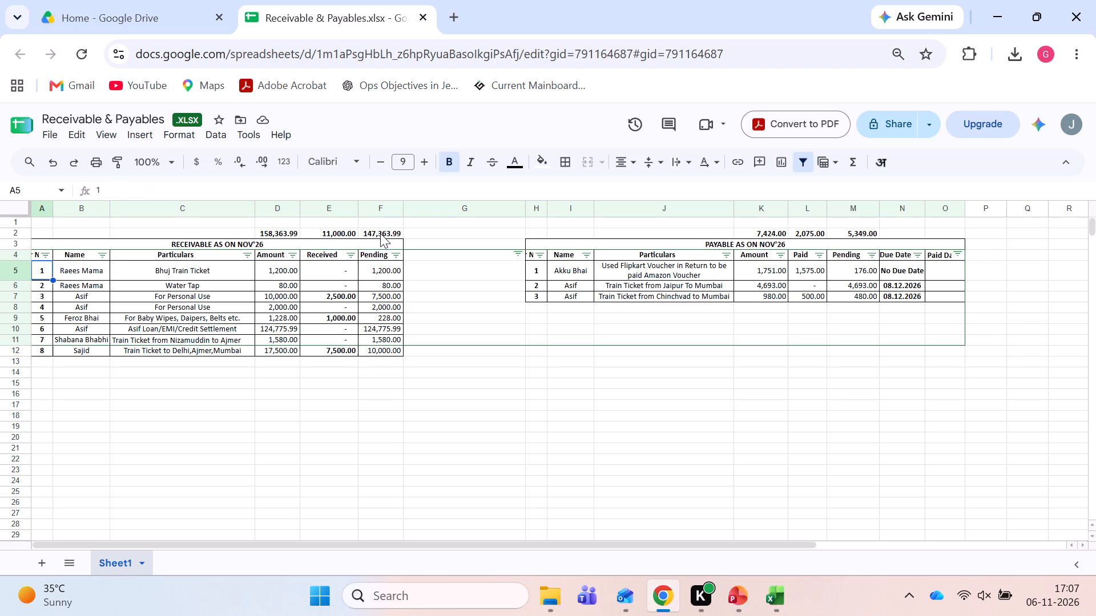
key("Right")
key("Right")
key("Right")
key("Right")
Review the Receivable table's Received column from row 5 down past its last entry.
key("Down")
key("Down")
key("Down")
key("Down")
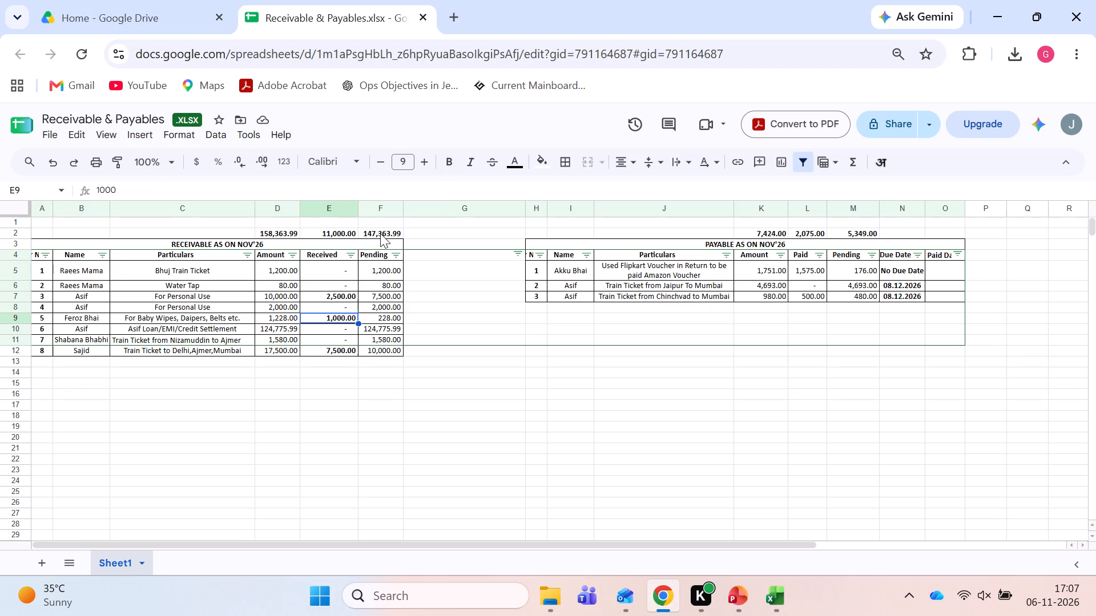
key("Down")
key("Down")
key("Down")
key("Down")
key("Down")
key("Down")
key("Down")
key("Up")
key("Up")
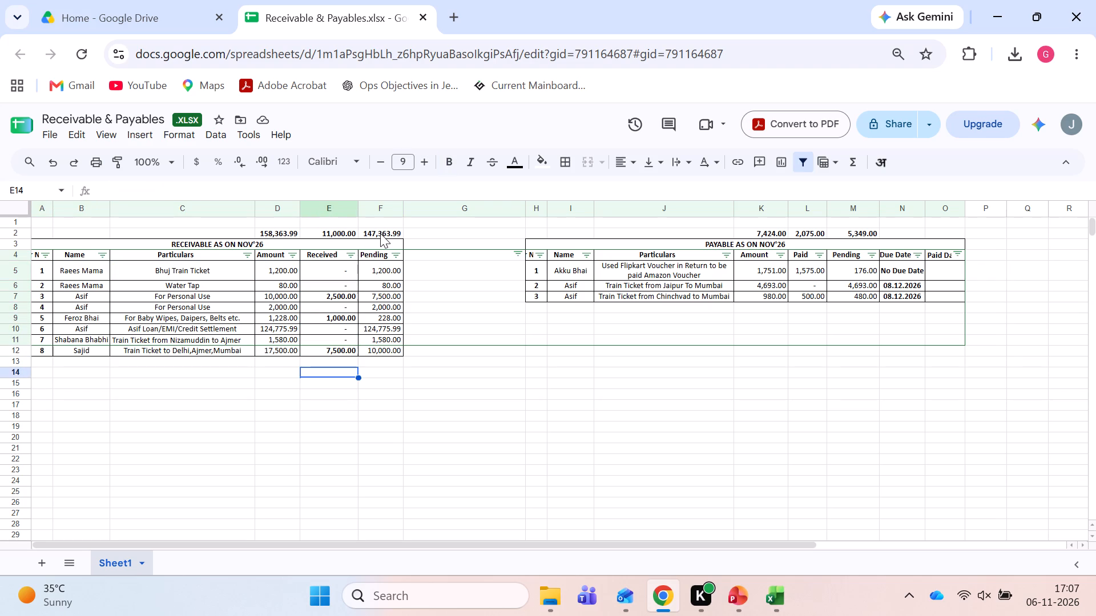
Review the Received column back up to its total and the Receivable table's title row.
key("Up")
key("Up")
key("Up")
key("Up")
key("Up")
key("Up")
key("Up")
key("Up")
key("Up")
key("Up")
key("Up")
key("Up")
key("Up")
key("Up")
key("Up")
key("Up")
key("Down")
key("Down")
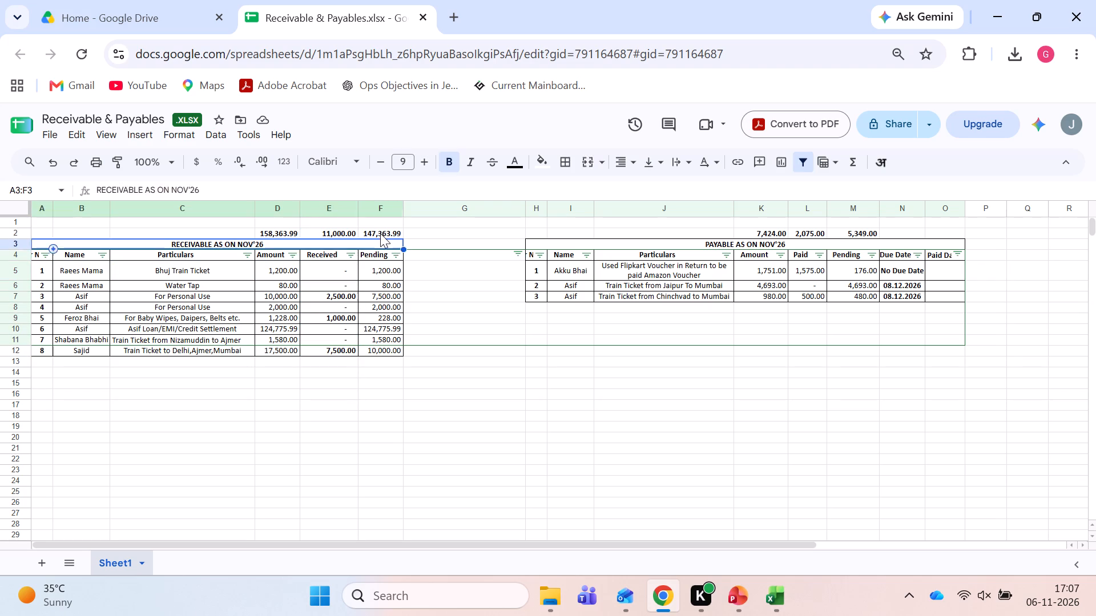
Review the Receivable table's header row from the serial number column across to Pending and back.
key("Down")
key("Left")
key("Left")
key("Left")
key("Left")
key("Right")
key("Right")
key("Right")
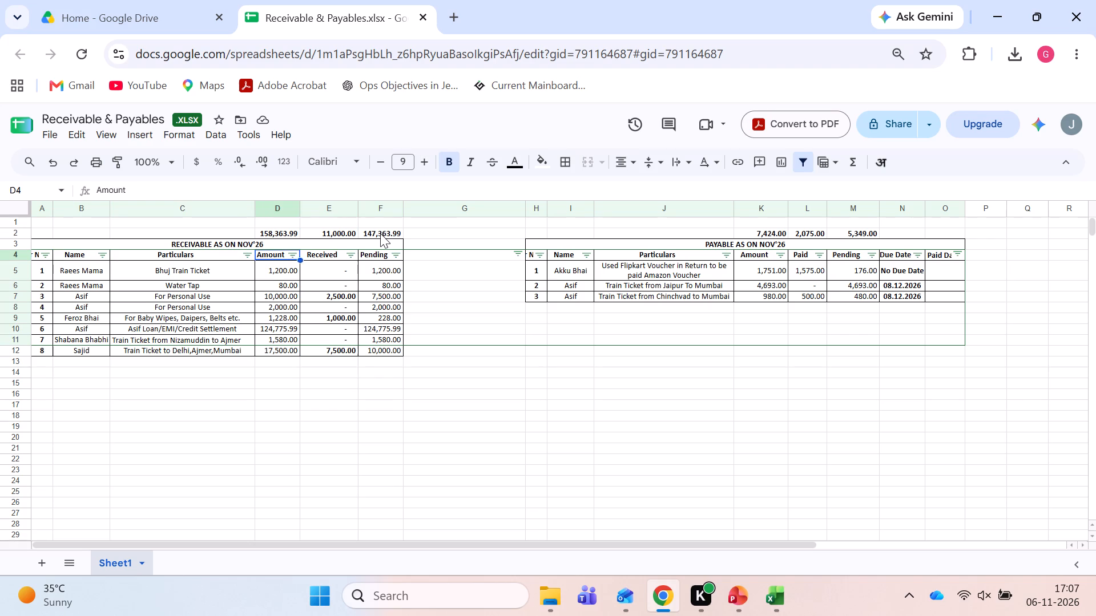
key("Right")
key("Right")
key("Right")
key("Left")
key("Left")
key("Left")
key("Left")
key("Left")
key("Left")
Recheck the Name, Particulars, Amount and Received headers of the Receivable table.
key("Right")
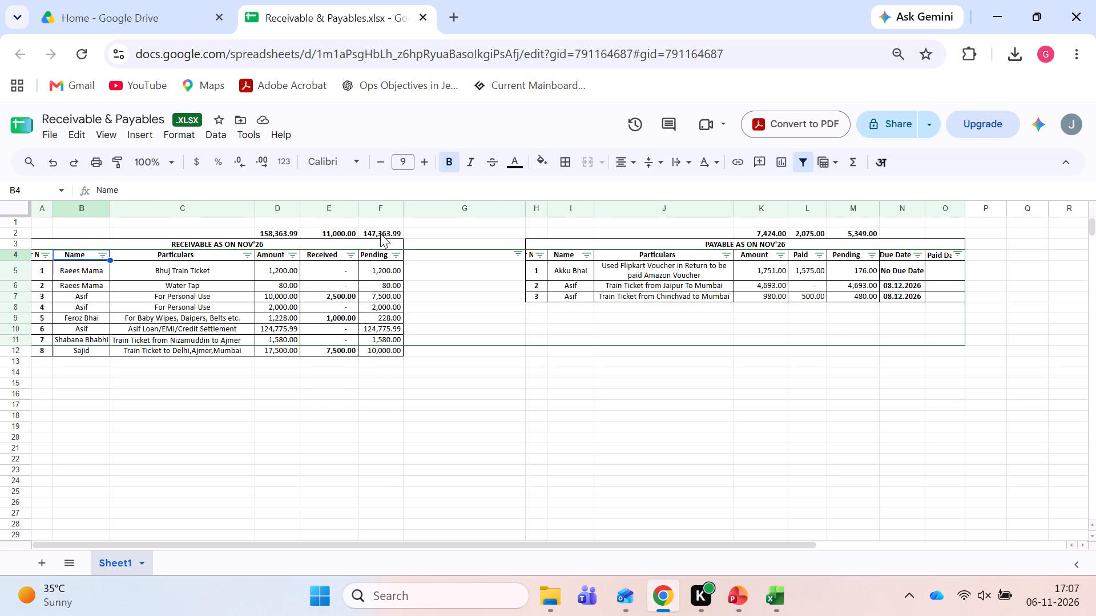
key("Right")
key("Right")
key("Right")
key("Left")
key("Left")
key("Left")
key("Left")
key("Left")
key("Right")
key("Right")
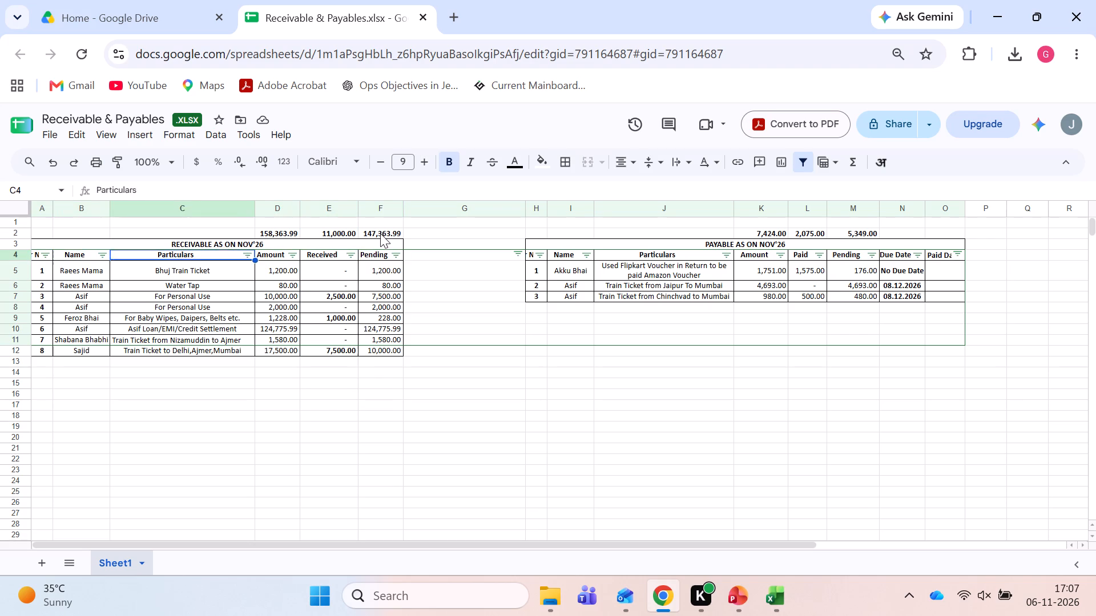
Review the row 4 headers from the Receivable table's Particulars across to the Payable table's Paid Date.
key("Right")
key("Right")
key("Right")
key("Right")
key("Right")
key("Right")
key("Right")
key("Right")
key("Right")
key("Right")
key("Right")
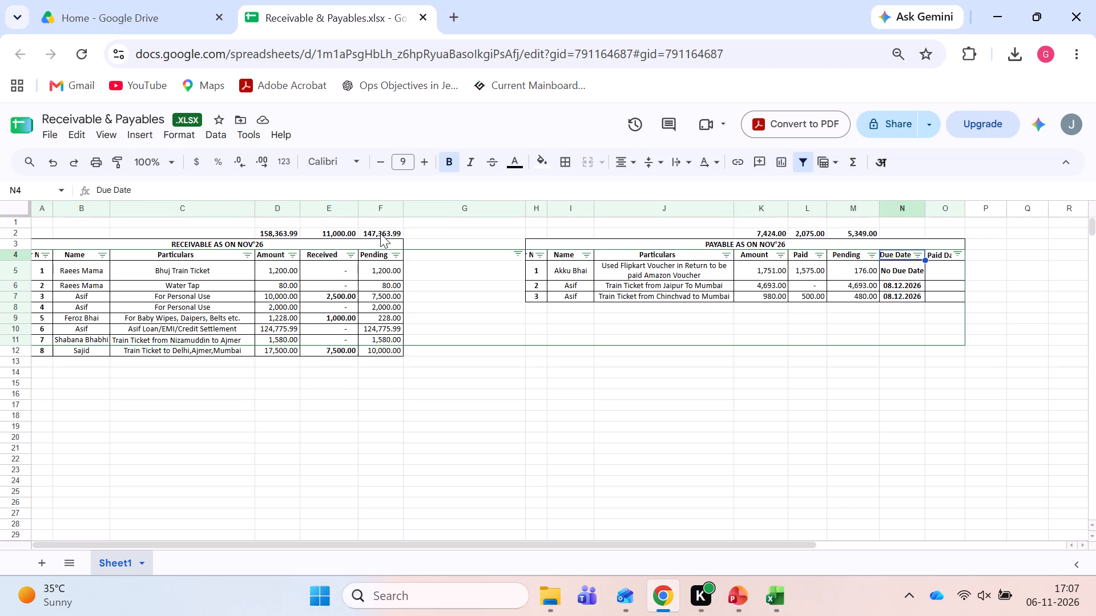
key("Right")
Review the Payable table's headers back to the Receivable table's Pending header and across again past Paid Date.
key("Left")
key("Left")
key("Left")
key("Left")
key("Left")
key("Left")
key("Left")
key("Left")
key("Left")
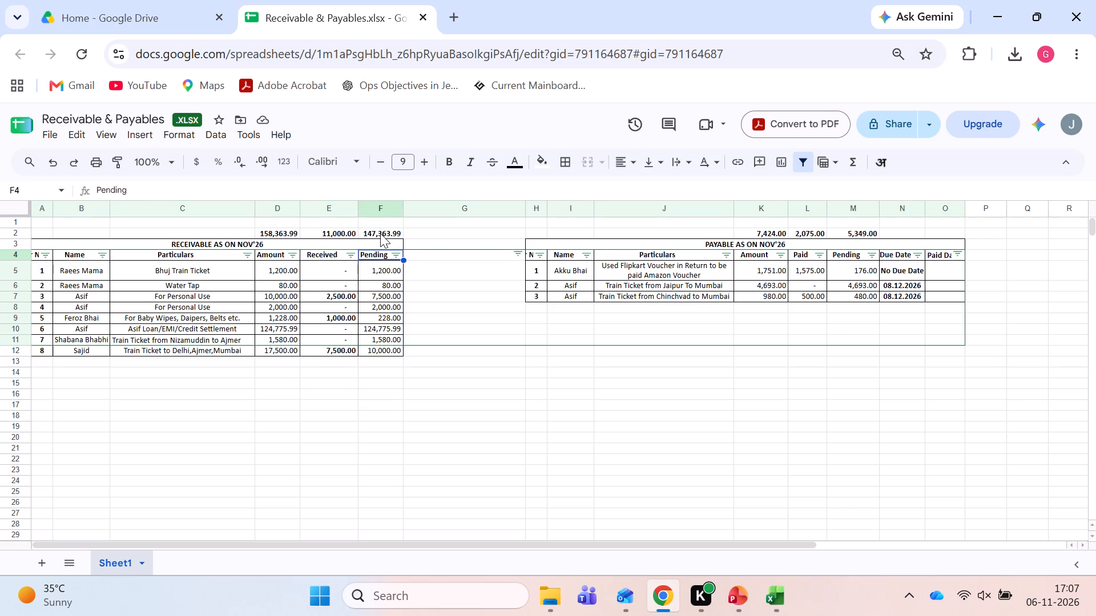
key("Right")
key("Right")
key("Right")
key("Right")
key("Right")
key("Right")
key("Right")
key("Right")
key("Right")
key("Right")
Review the Payable table's headers from Paid Date back to its serial number column.
key("Left")
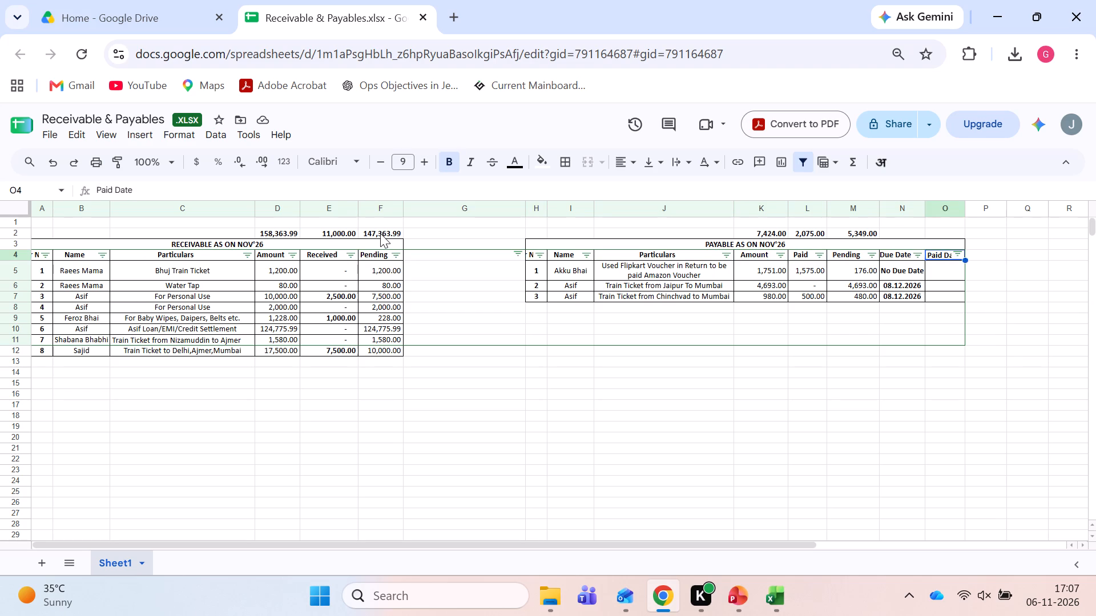
key("Left")
key("Left")
key("Left")
key("Left")
key("Left")
key("Left")
key("Left")
Review the Payable table's Flipkart voucher entry across row 5 to its paid date cell and back to its serial number.
key("Down")
key("Down")
key("Right")
key("Right")
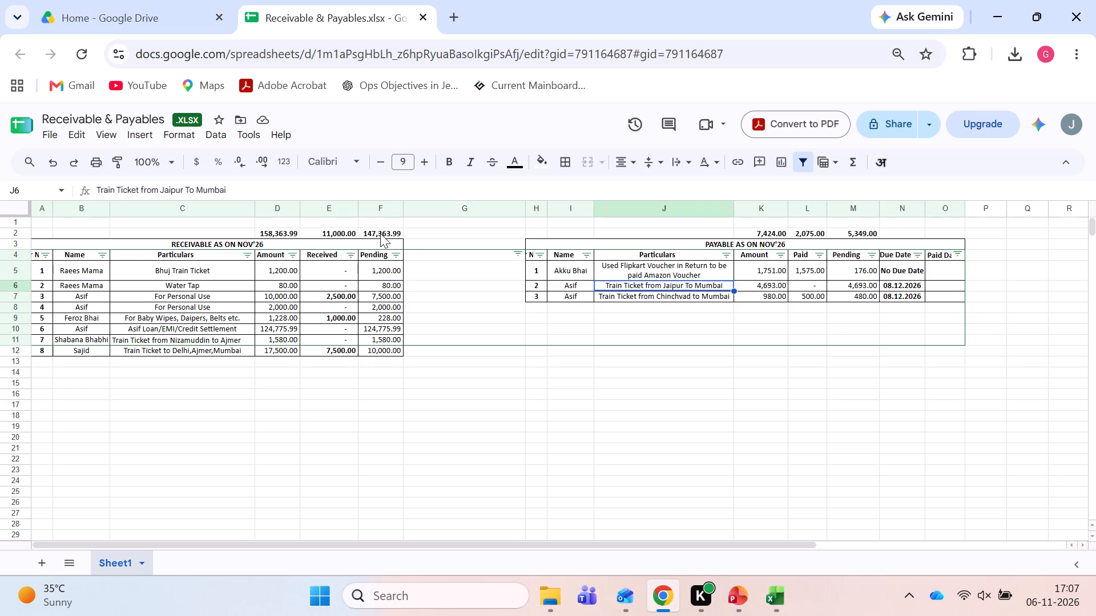
key("Up")
key("Right")
key("Right")
key("Right")
key("Right")
key("Right")
key("Left")
key("Left")
key("Left")
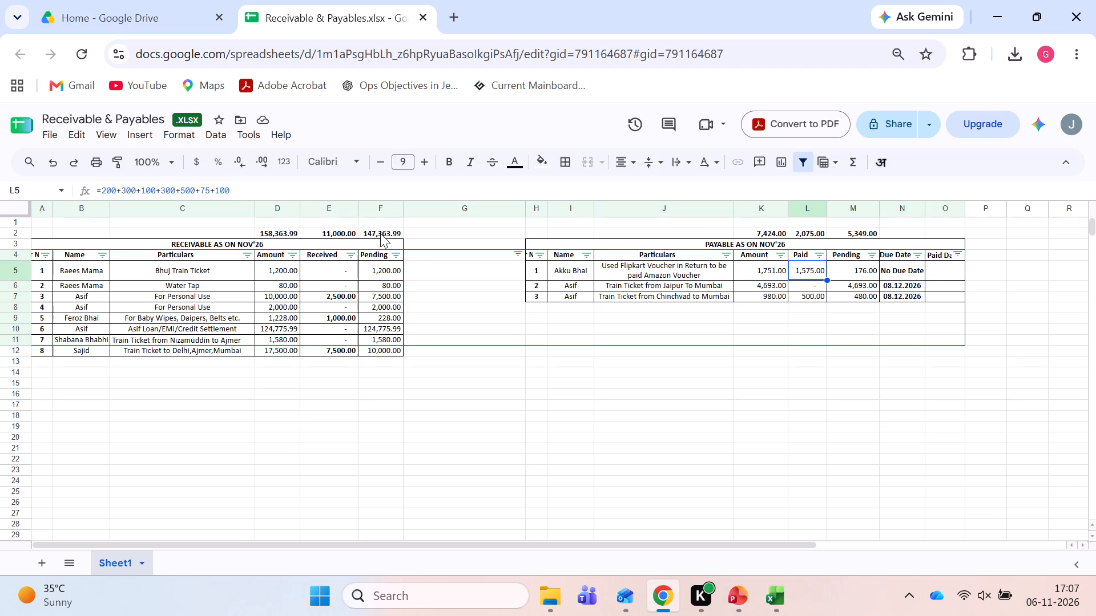
key("Left")
key("Left")
key("Left")
key("Left")
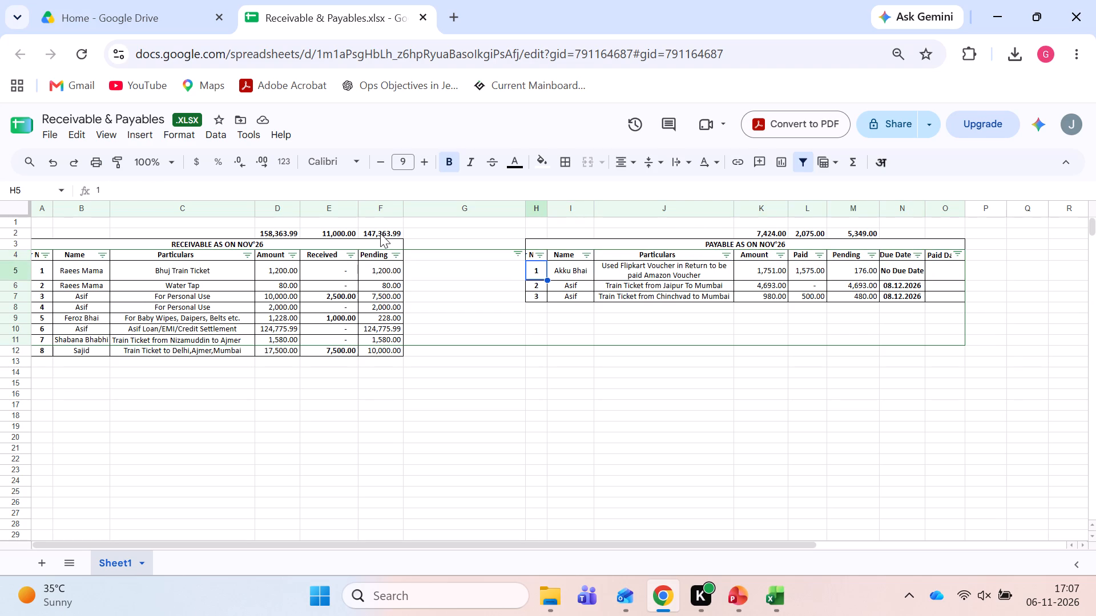
Review row 5 from the Payable table's serial number back to the Receivable table's first column.
key("Left")
key("Left")
key("Left")
key("Left")
key("Left")
key("Left")
key("Left")
key("Left")
key("Left")
key("Left")
key("Left")
key("Left")
key("Left")
Review the Receivable table's Bhuj Train Ticket entry from its name across past its pending amount.
key("Right")
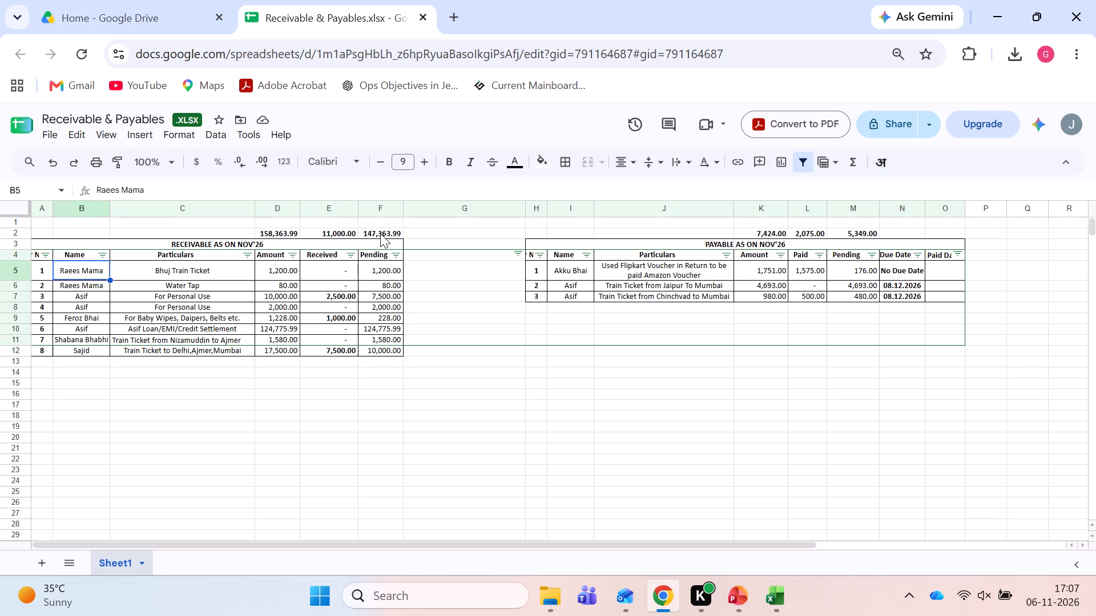
key("Right")
key("Right")
key("Right")
key("Right")
key("Right")
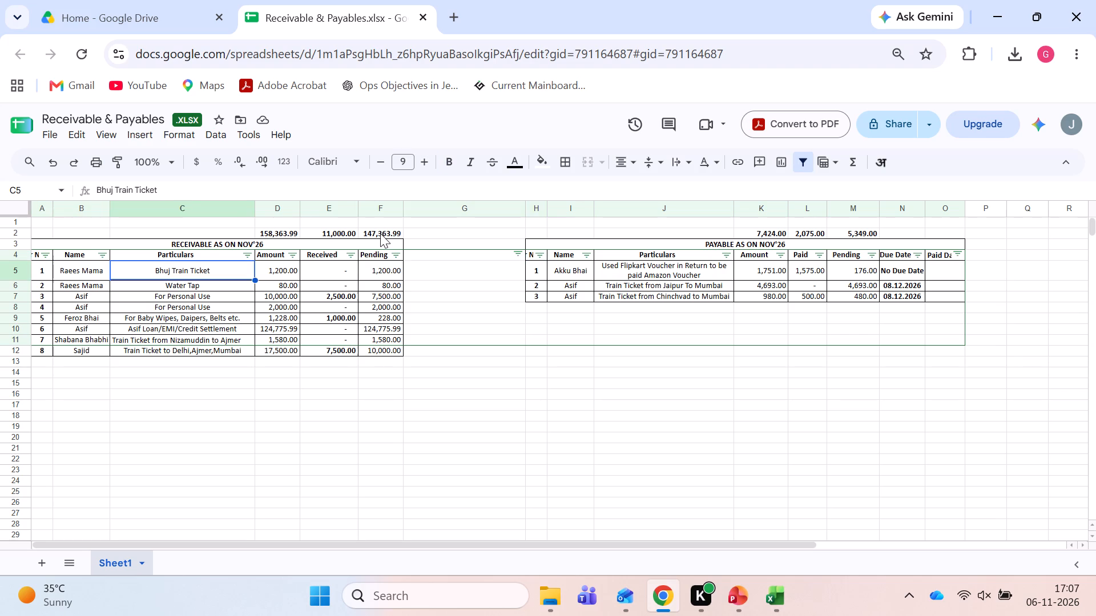
Select the Receivable table's Received amounts in E7:E12 to check their sum.
key("Left")
key("Left")
key("Down")
key("Down")
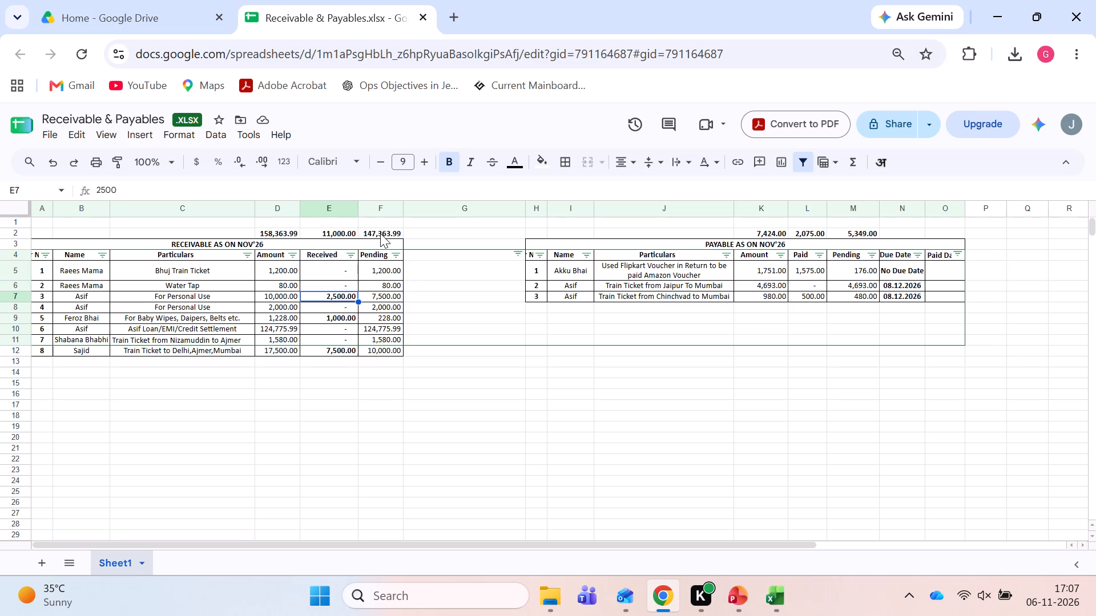
key("shift+Down")
key("shift+Down")
key("shift+Down")
key("shift+Down")
key("shift+Down")
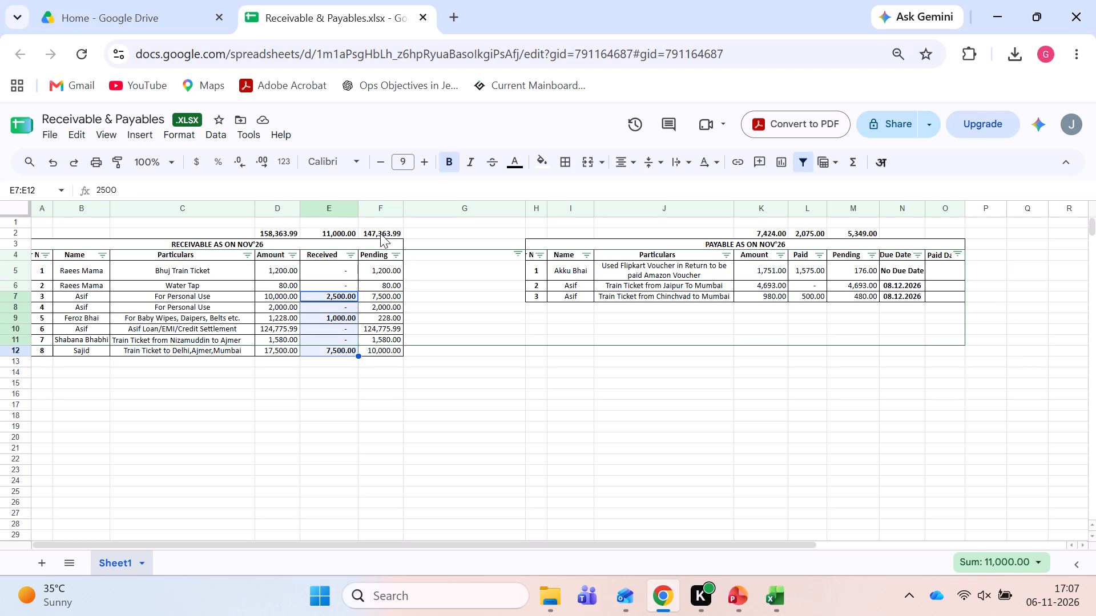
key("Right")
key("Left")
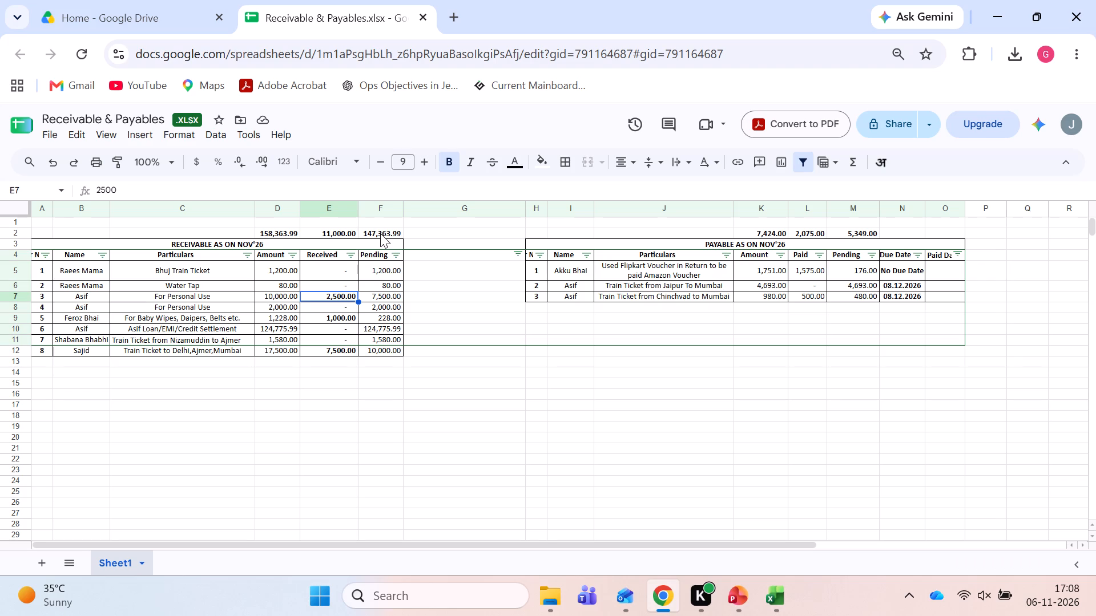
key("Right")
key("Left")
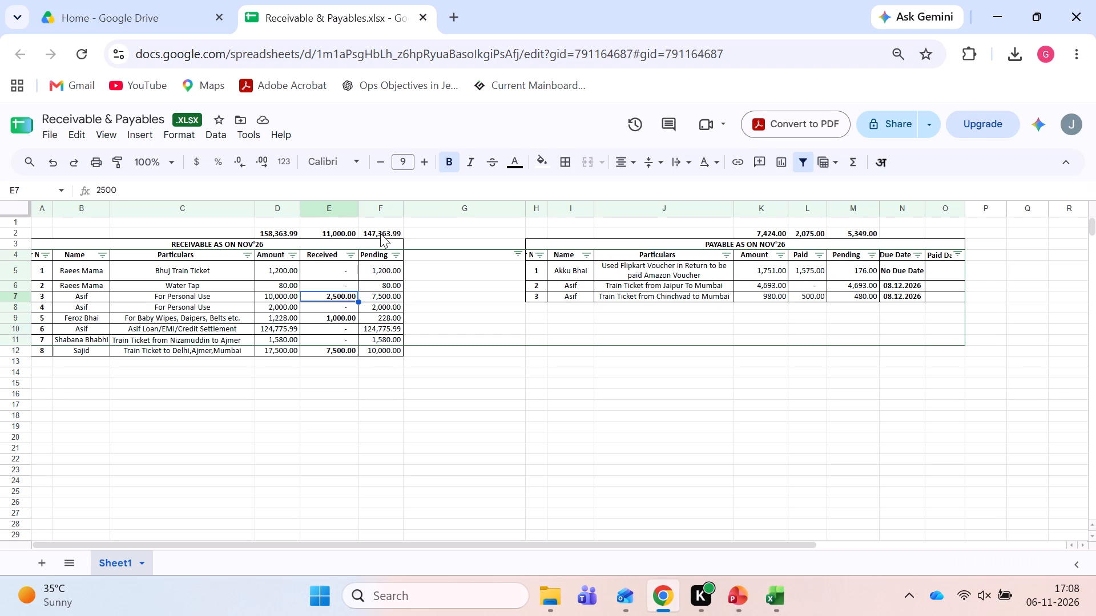